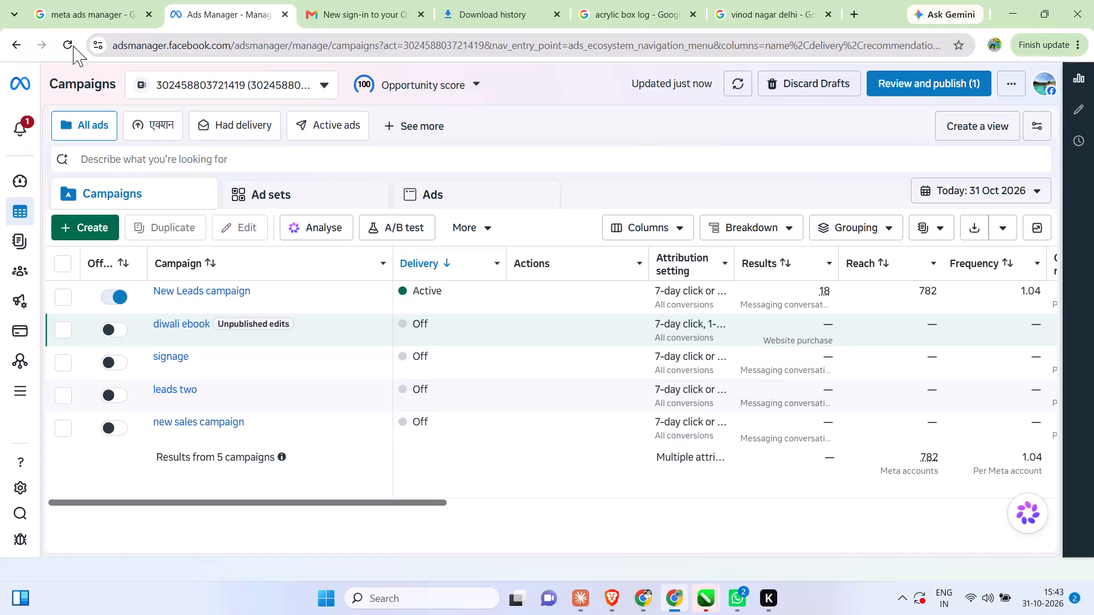
# Reload the campaigns page and examine today's campaign metrics, from impressions and CPM through clicks, CTR, CPC and landing page views.
pyautogui.click(73, 46)
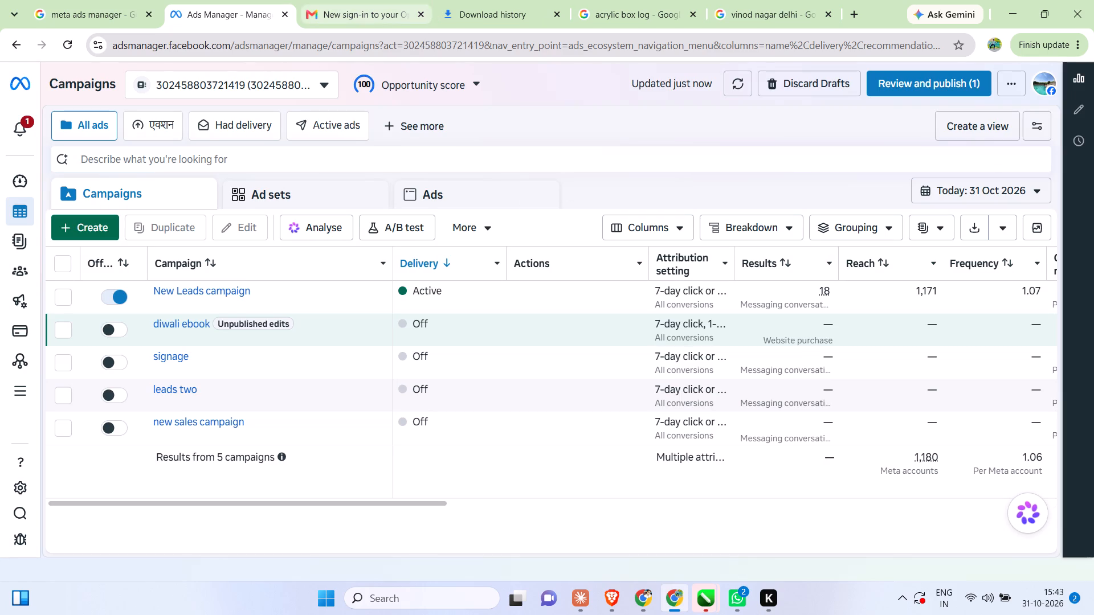
pyautogui.click(616, 499)
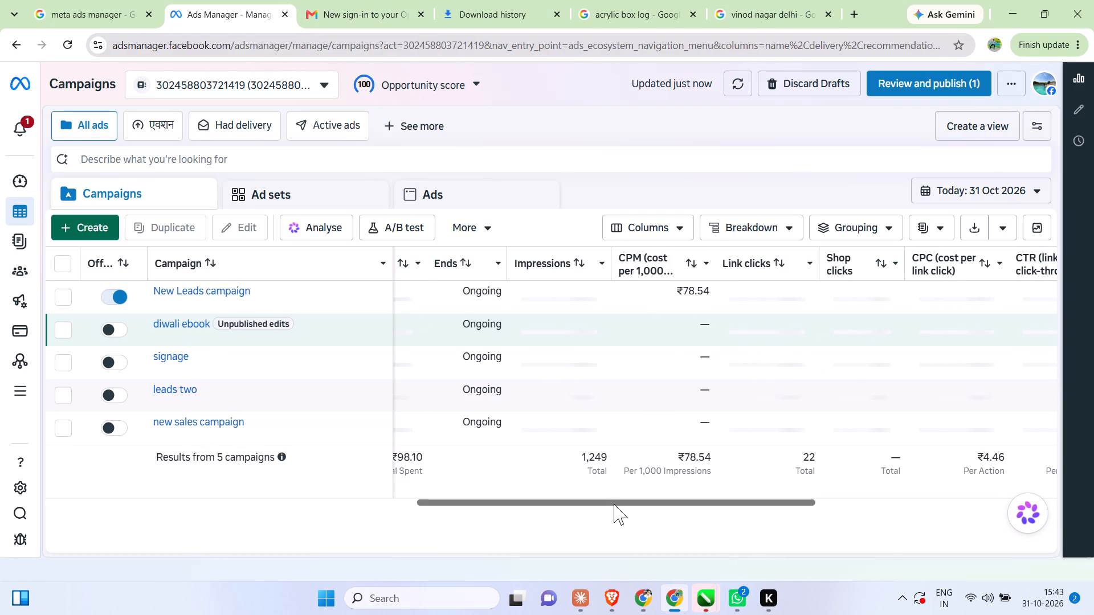
pyautogui.moveTo(614, 504); pyautogui.dragTo(722, 519)
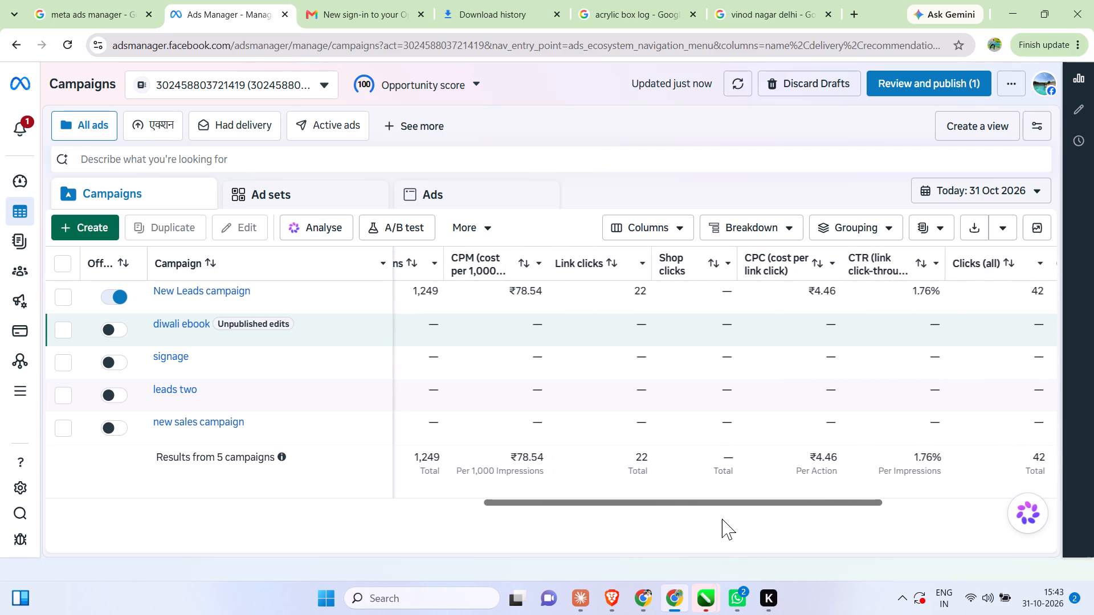
pyautogui.moveTo(722, 519); pyautogui.dragTo(809, 523)
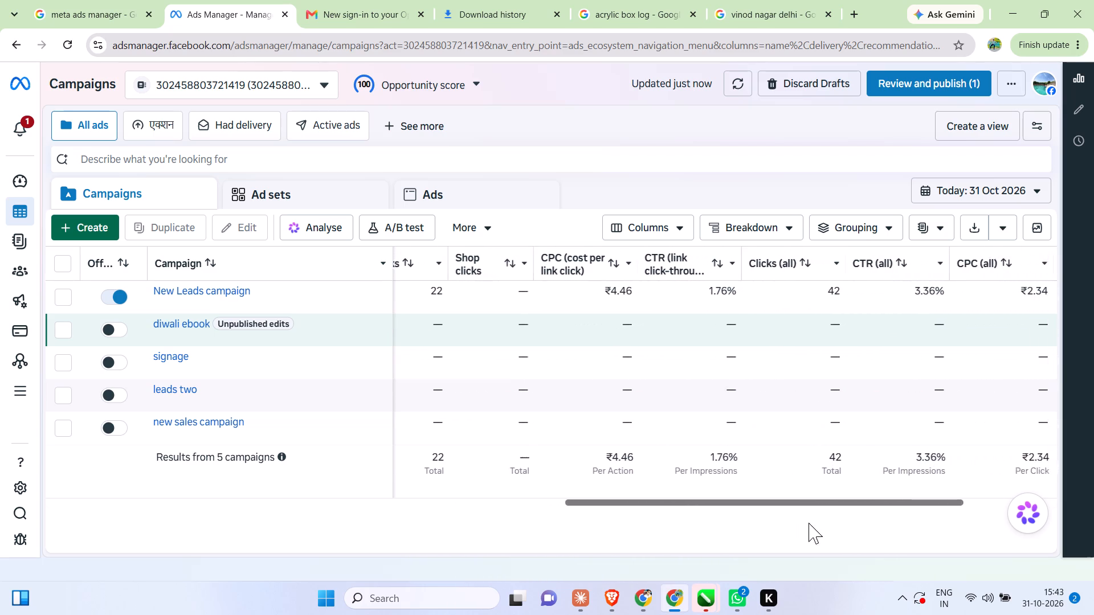
pyautogui.moveTo(809, 523); pyautogui.dragTo(911, 527)
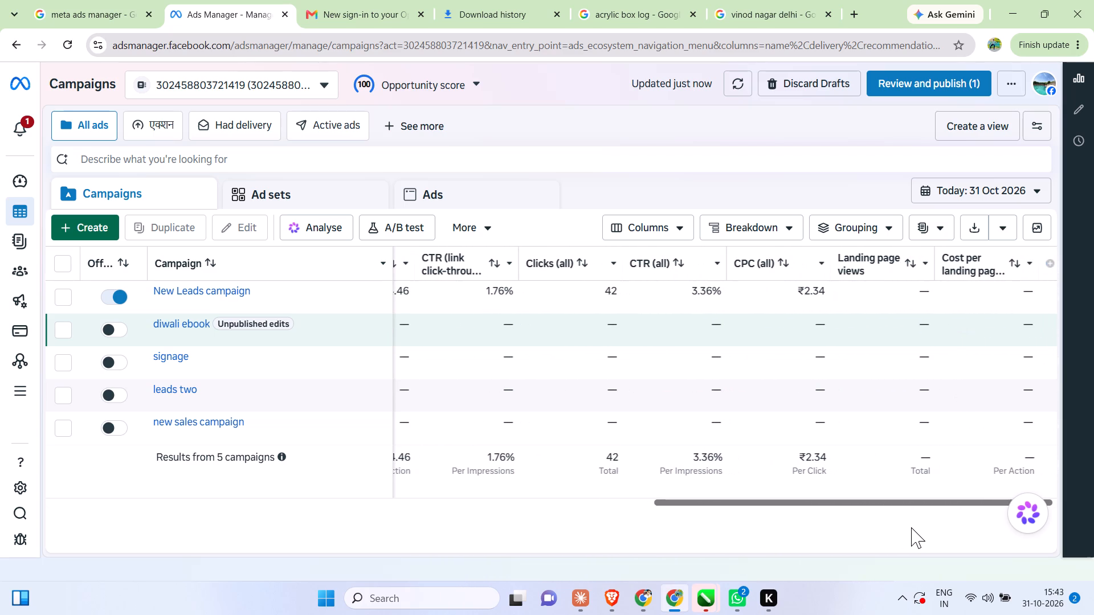
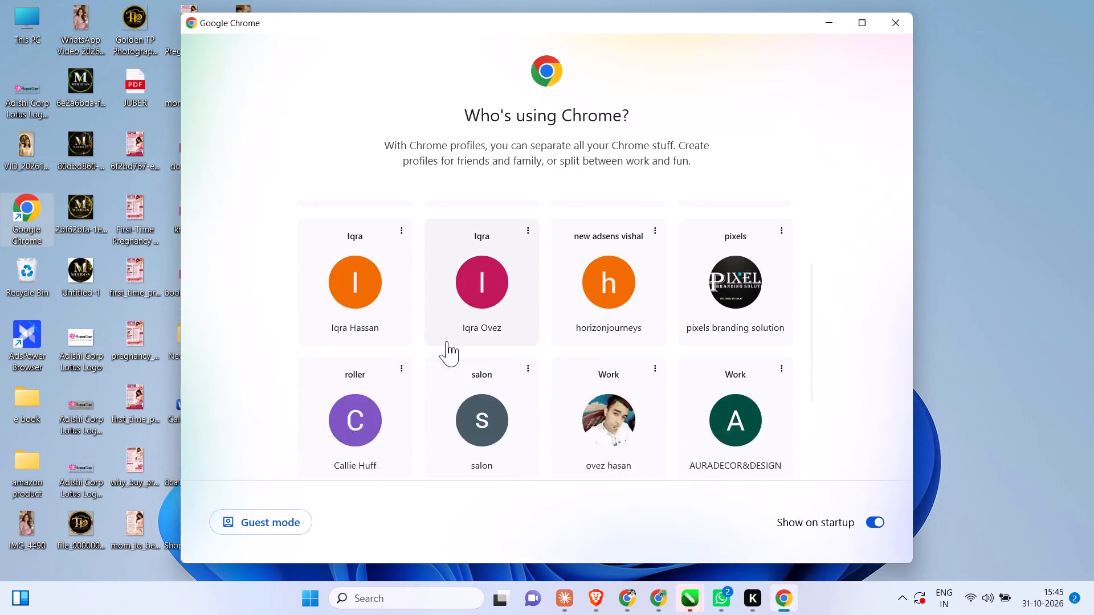
# Open the AURADECOR&DESIGN Chrome profile in a maximized window and load Ads Manager.
pyautogui.scroll(-6, 447, 341)
pyautogui.scroll(8, 619, 332)
pyautogui.scroll(-6, 657, 367)
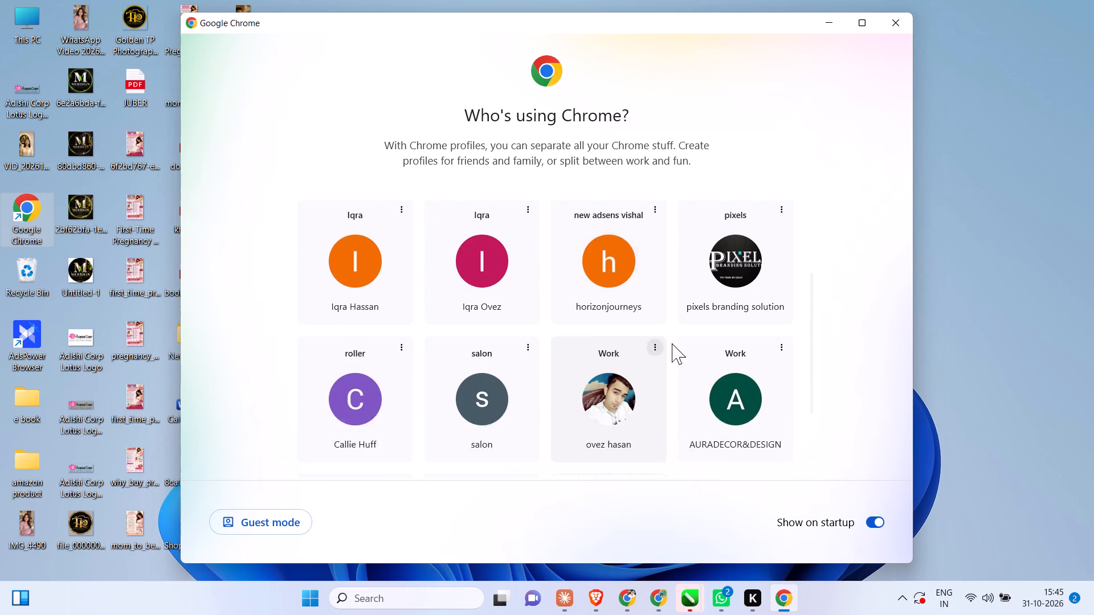
pyautogui.click(718, 332)
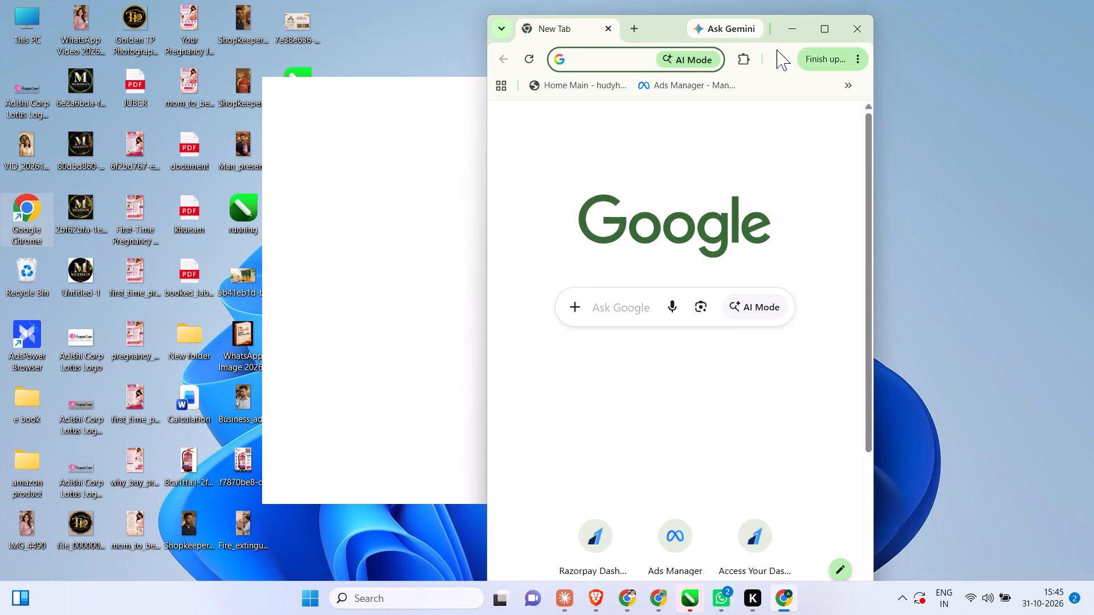
pyautogui.click(818, 30)
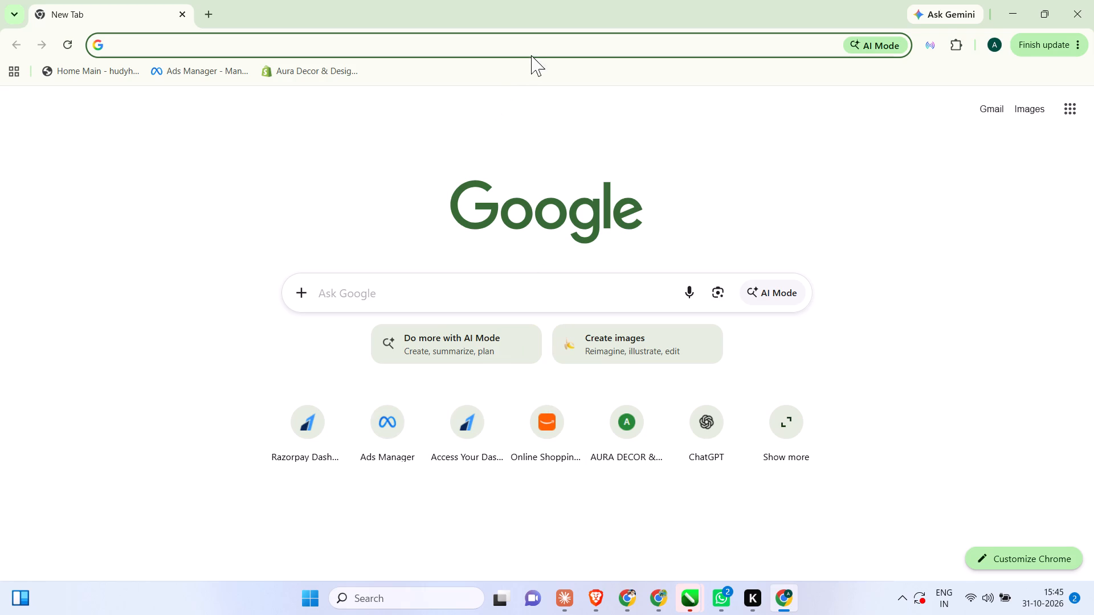
pyautogui.click(407, 426)
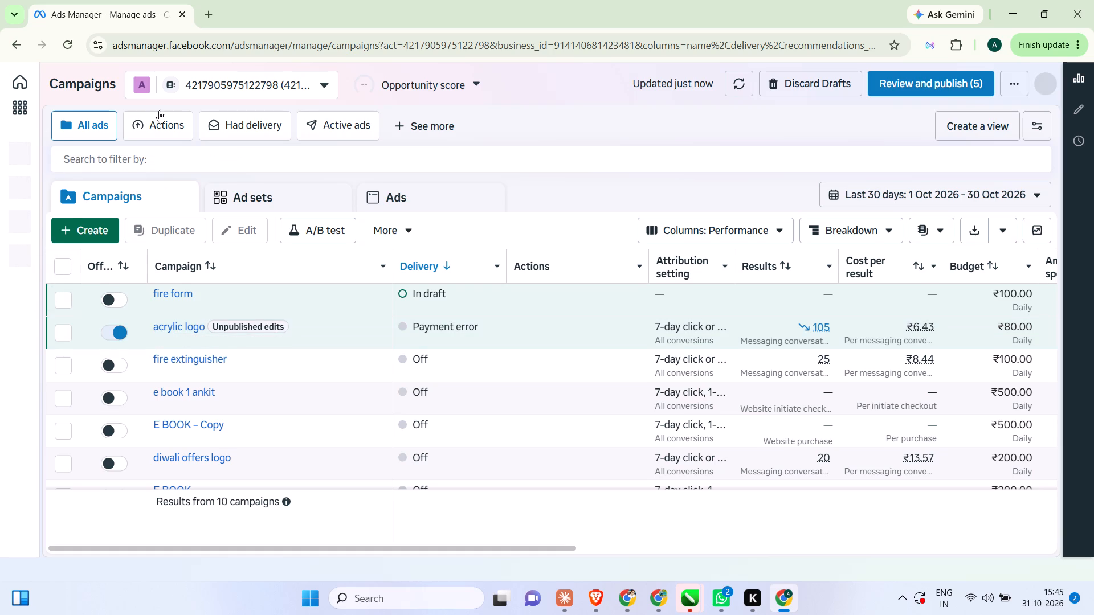
# Switch to the gold salon ad account in the the.goldsalon business portfolio.
pyautogui.click(203, 82)
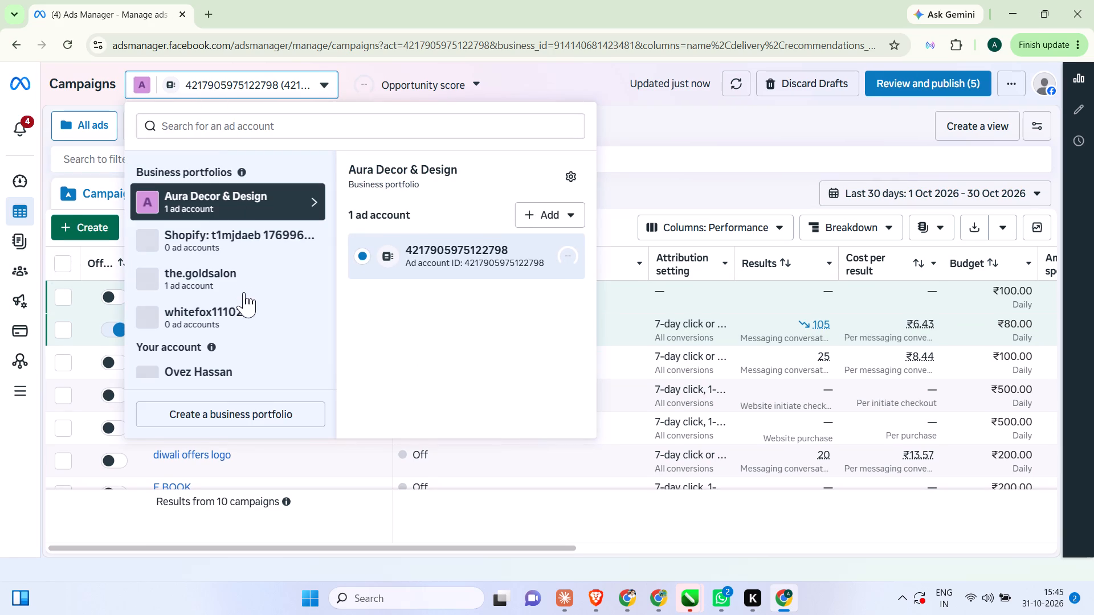
pyautogui.click(236, 280)
pyautogui.click(367, 252)
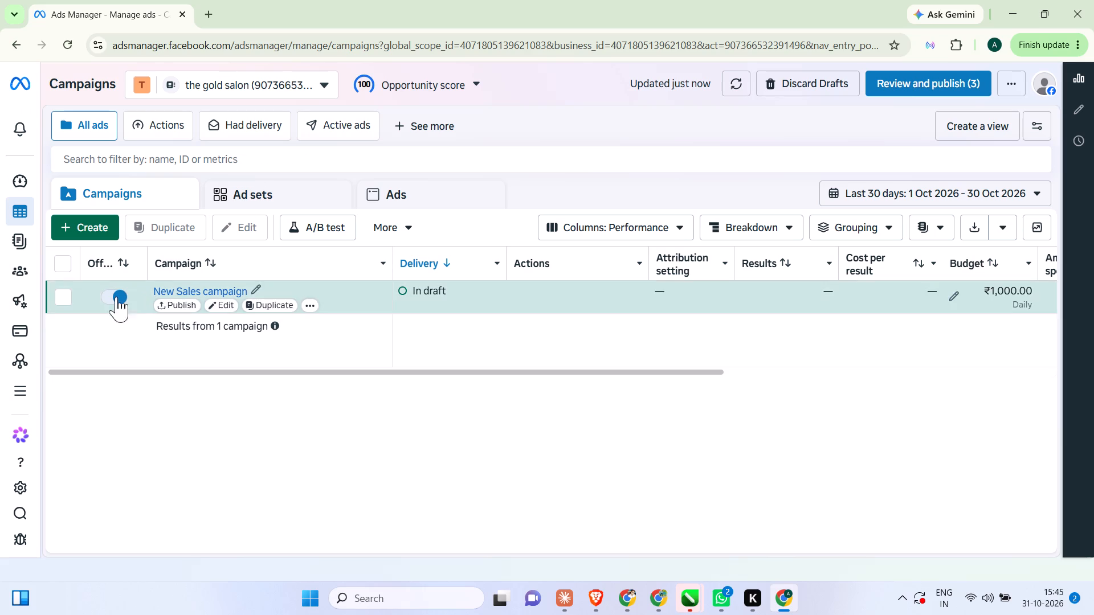
# Delete the draft New Sales campaign from the gold salon account.
pyautogui.click(66, 261)
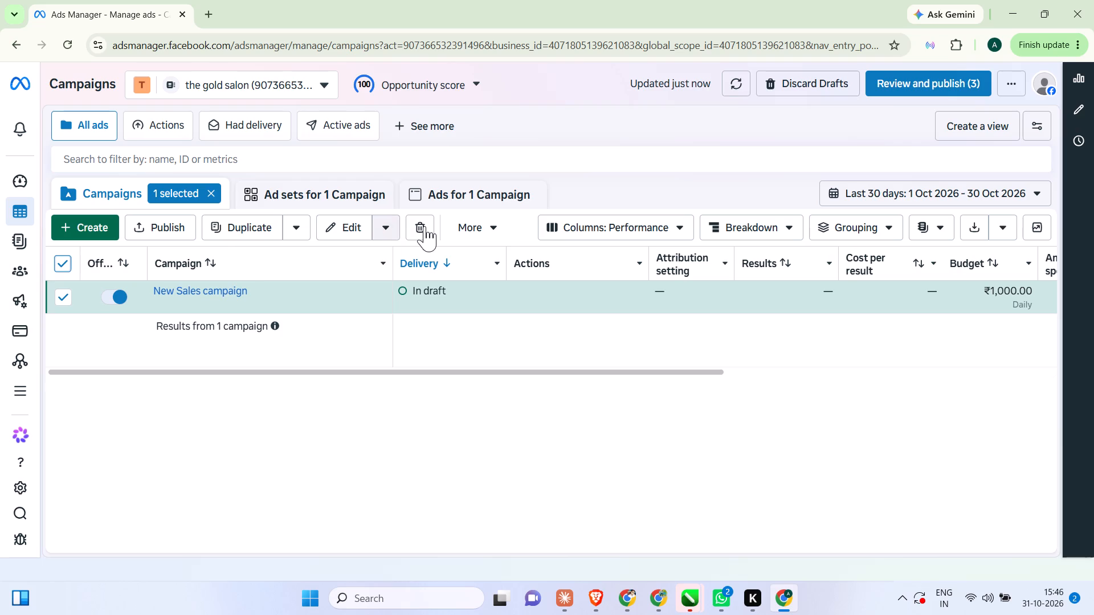
pyautogui.click(424, 226)
pyautogui.click(654, 272)
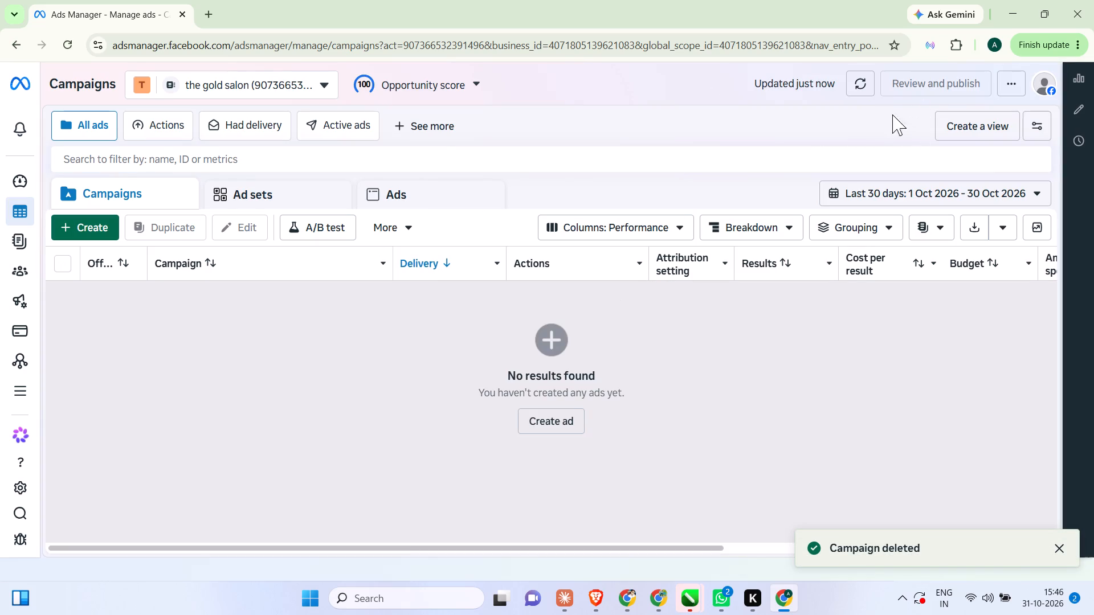
# Start a new campaign with Leads as the campaign objective.
pyautogui.click(101, 236)
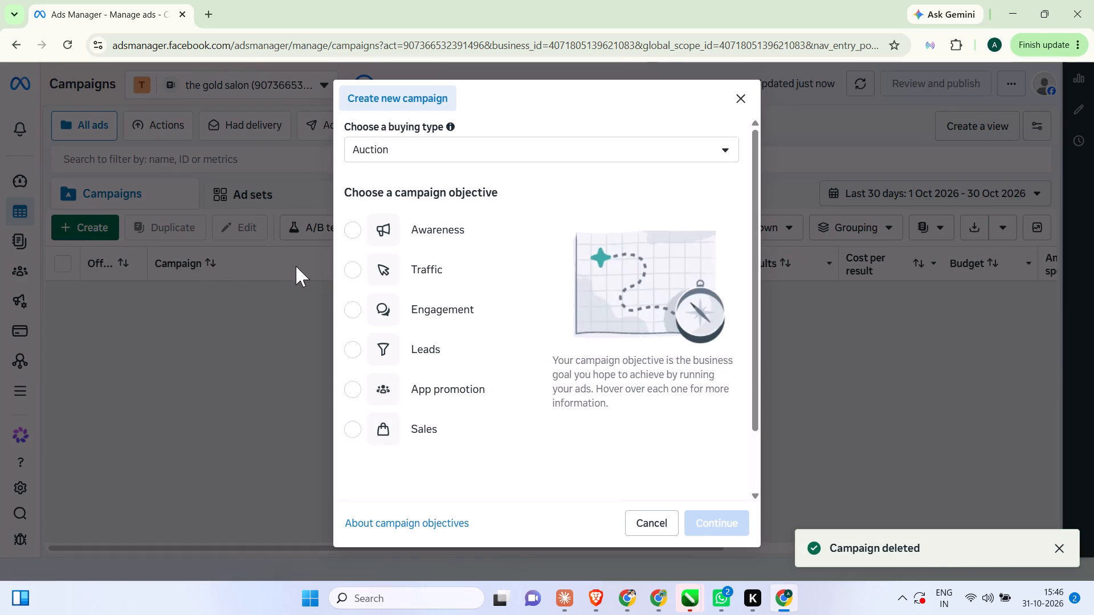
pyautogui.click(357, 346)
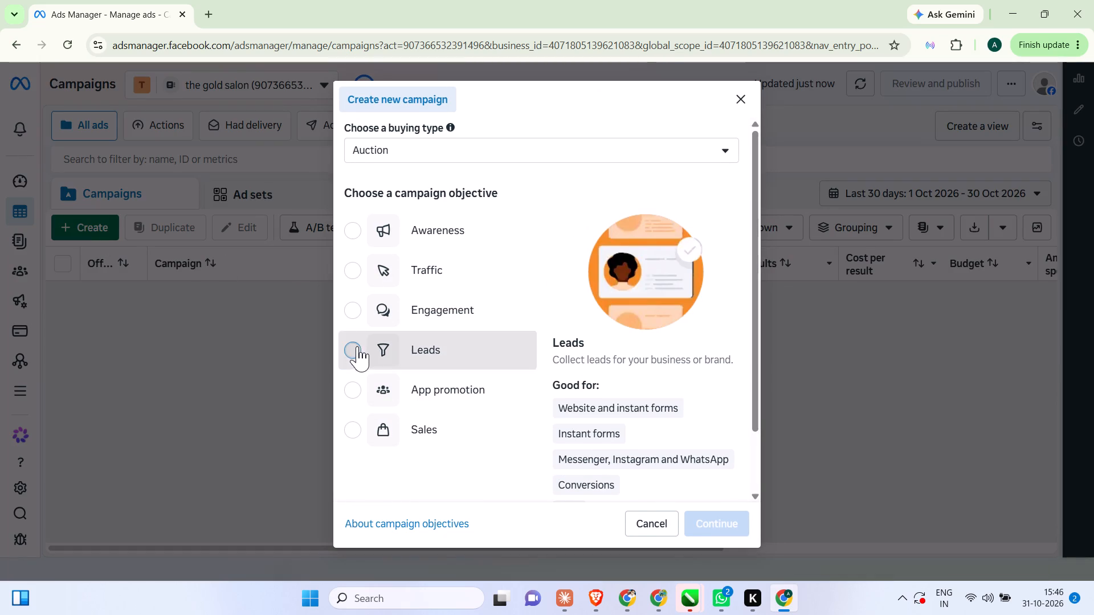
# Continue with the chosen objective into the campaign editor and name the new campaign WAIZ.
pyautogui.click(701, 517)
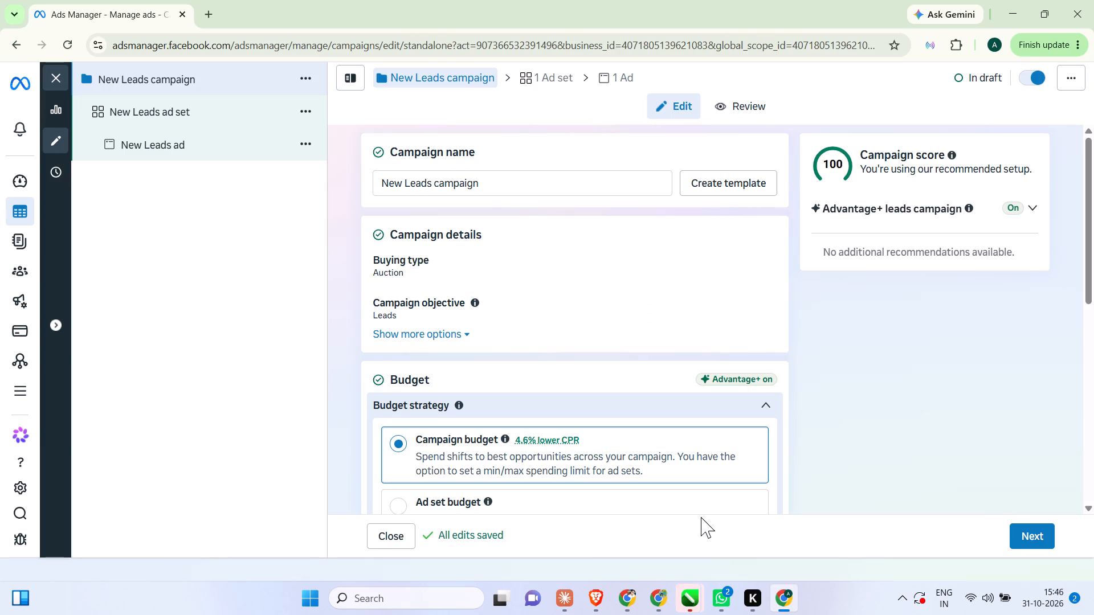
pyautogui.click(519, 188)
pyautogui.hotkey('ctrl', 'a')
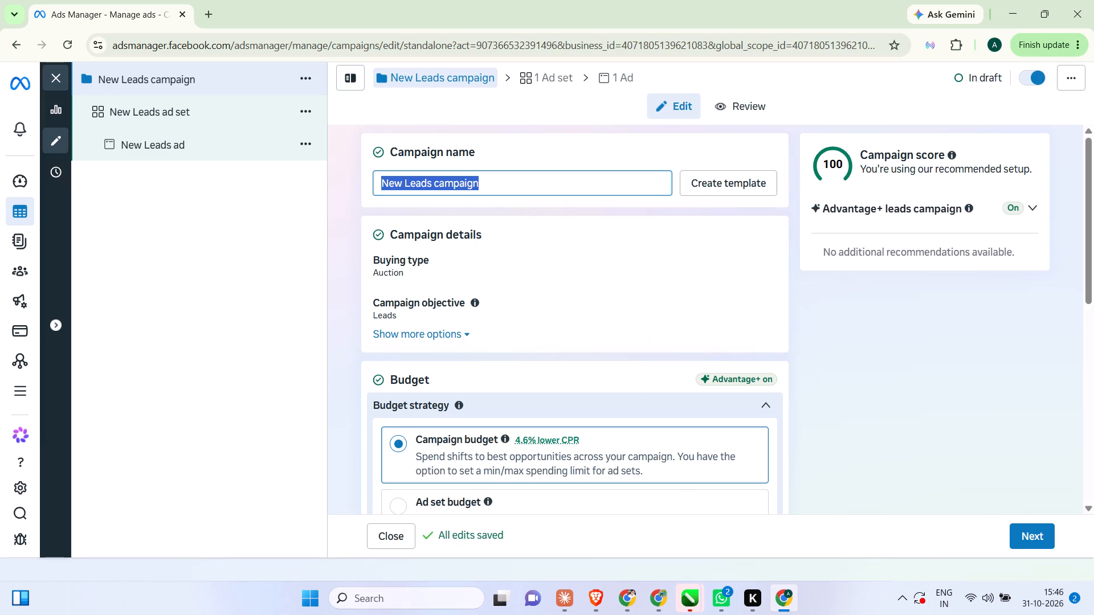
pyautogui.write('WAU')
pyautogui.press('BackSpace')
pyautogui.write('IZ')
pyautogui.click(513, 246)
# Keep the campaign's default budget and category settings and proceed to the ad set level.
pyautogui.scroll(-3, 513, 246)
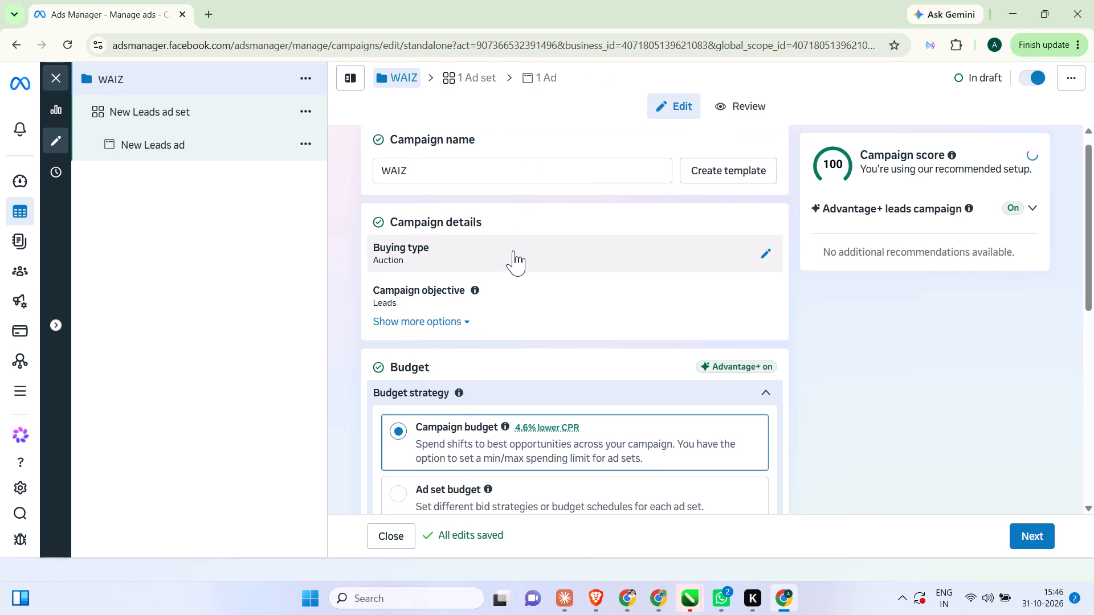
pyautogui.scroll(-5, 513, 251)
pyautogui.scroll(-19, 513, 251)
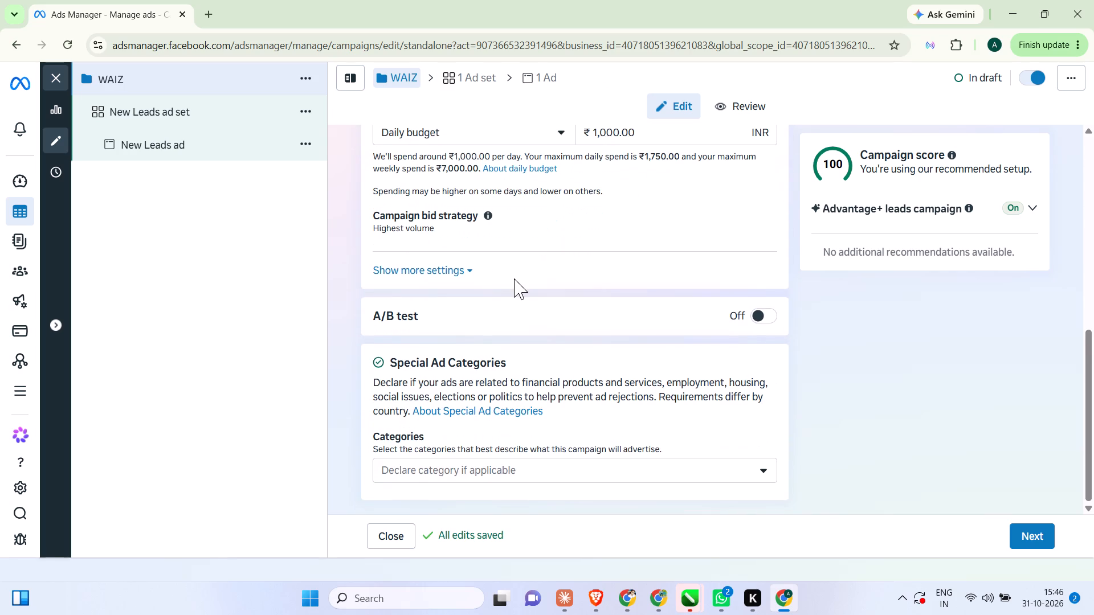
pyautogui.scroll(-2, 514, 278)
pyautogui.click(1018, 541)
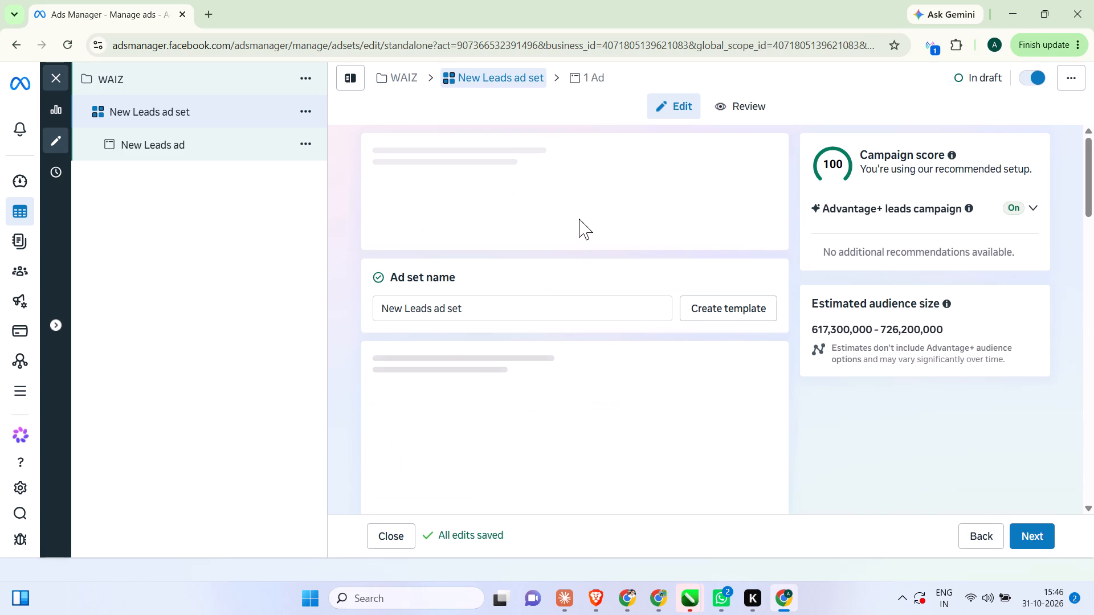
# Rename the new leads ad set as WAIZ.
pyautogui.scroll(12, 585, 211)
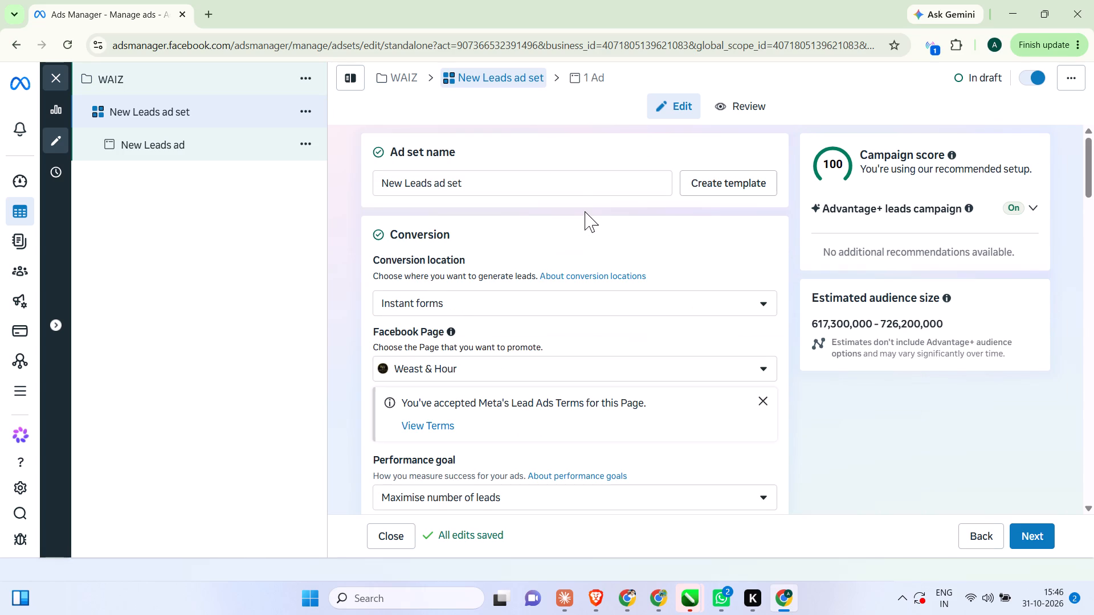
pyautogui.click(578, 191)
pyautogui.click(564, 186)
pyautogui.hotkey('ctrl', 'a')
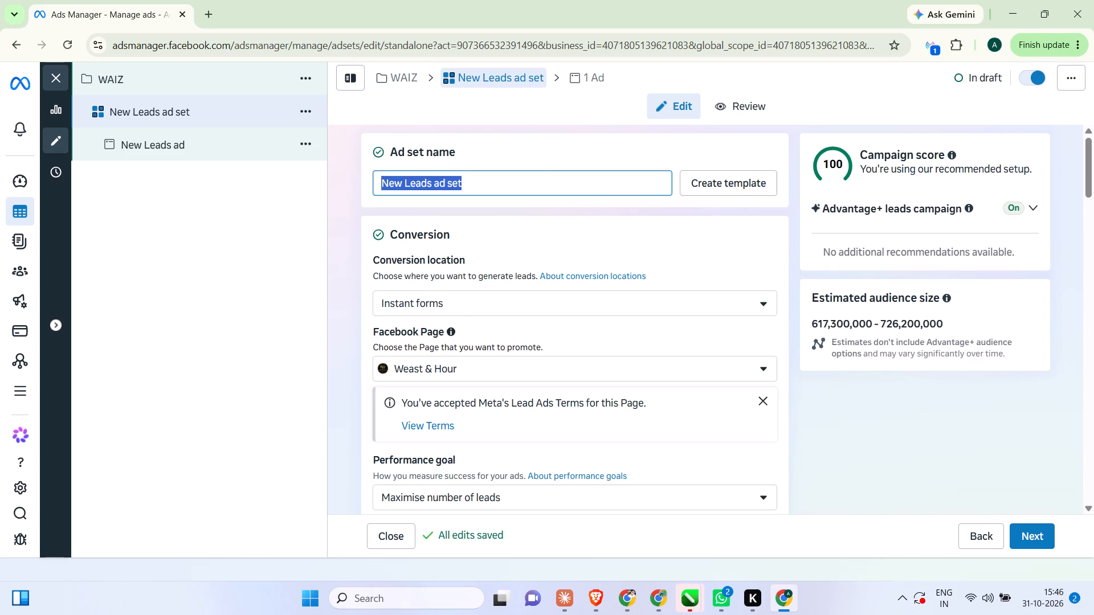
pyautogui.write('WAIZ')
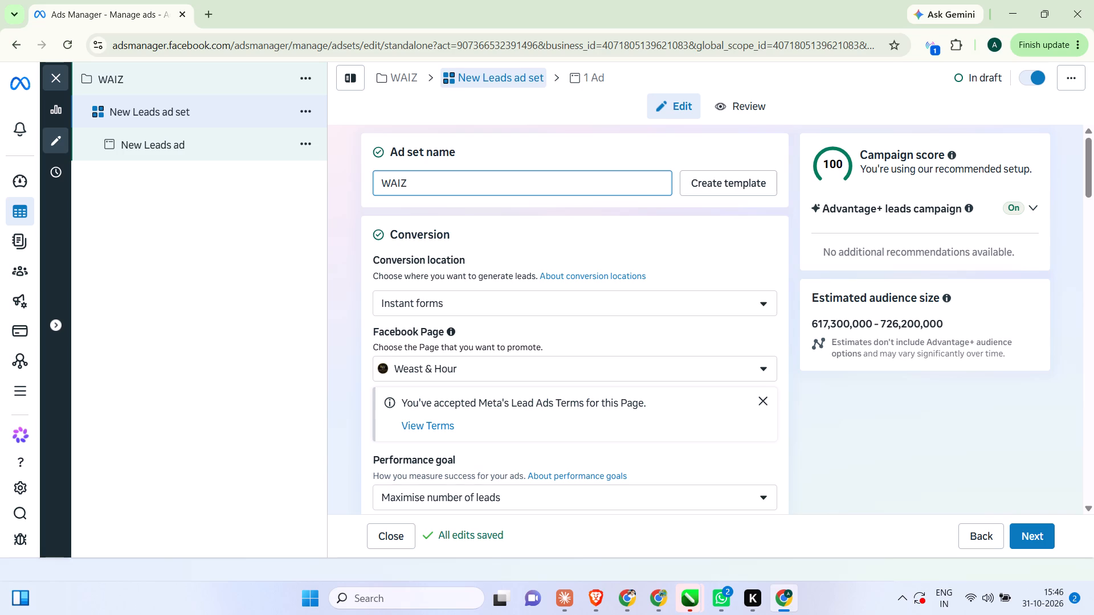
pyautogui.click(570, 286)
# Set the ad set's conversion location to Message destinations.
pyautogui.click(575, 301)
pyautogui.scroll(-1, 550, 328)
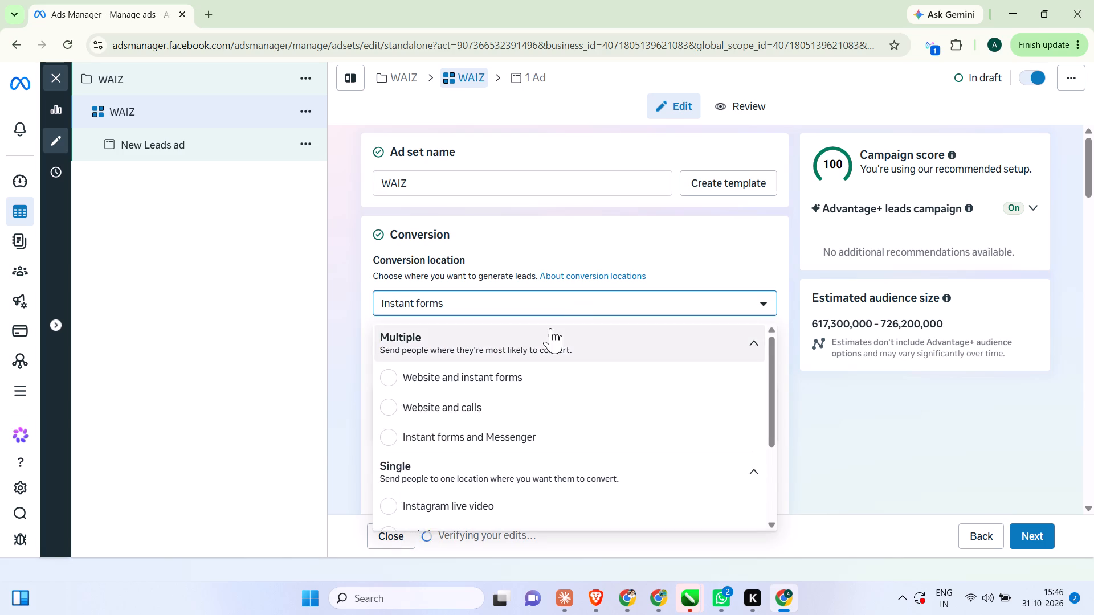
pyautogui.scroll(-4, 550, 328)
pyautogui.scroll(-10, 463, 420)
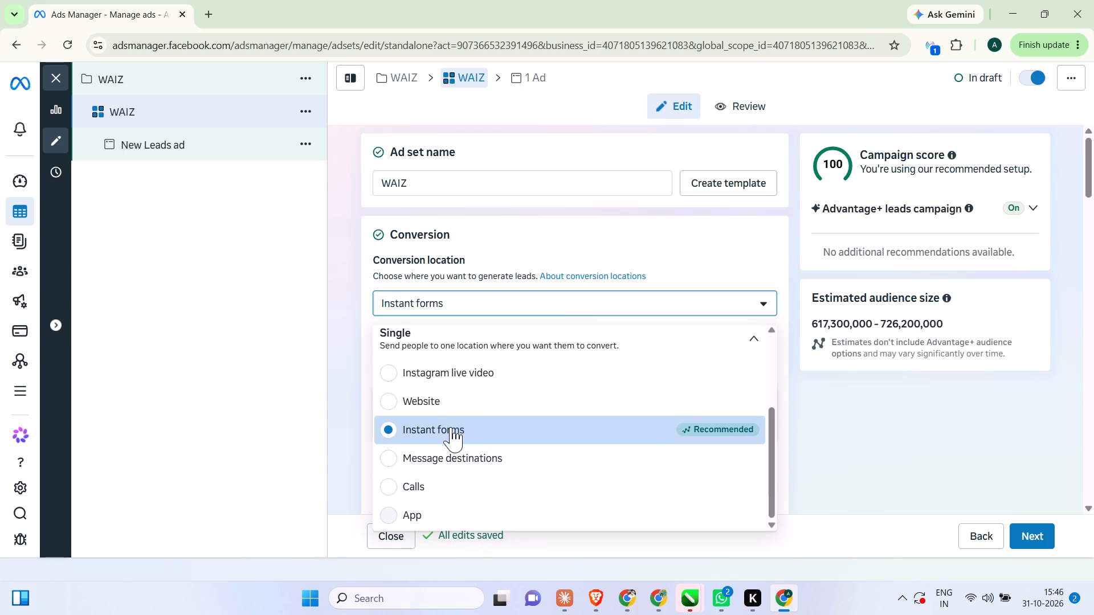
pyautogui.scroll(-3, 451, 427)
pyautogui.scroll(8, 445, 409)
pyautogui.scroll(-6, 445, 409)
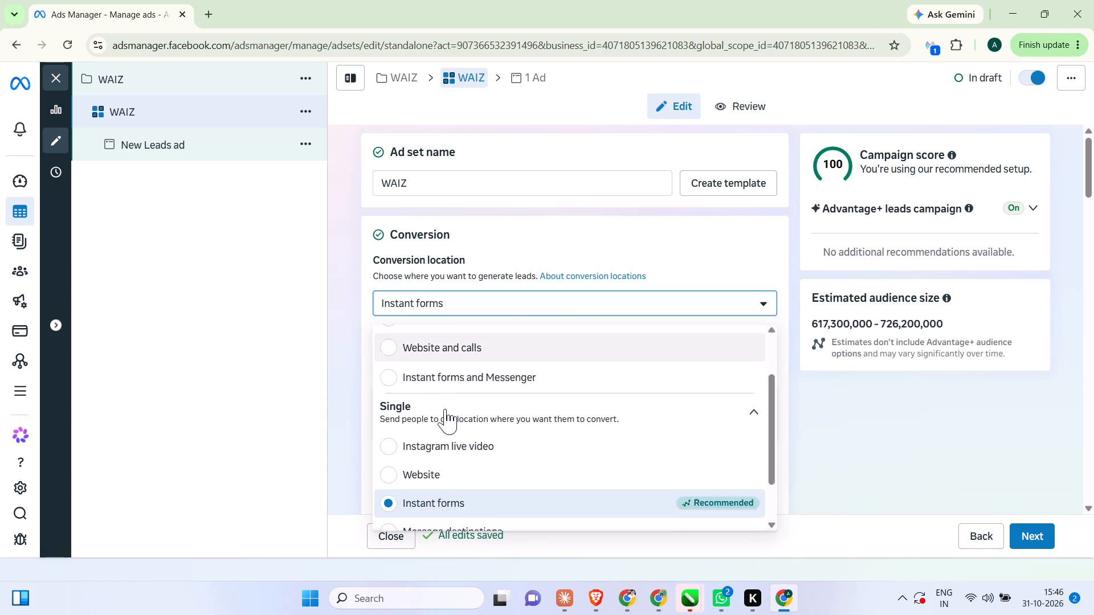
pyautogui.scroll(-3, 445, 409)
pyautogui.scroll(-8, 445, 477)
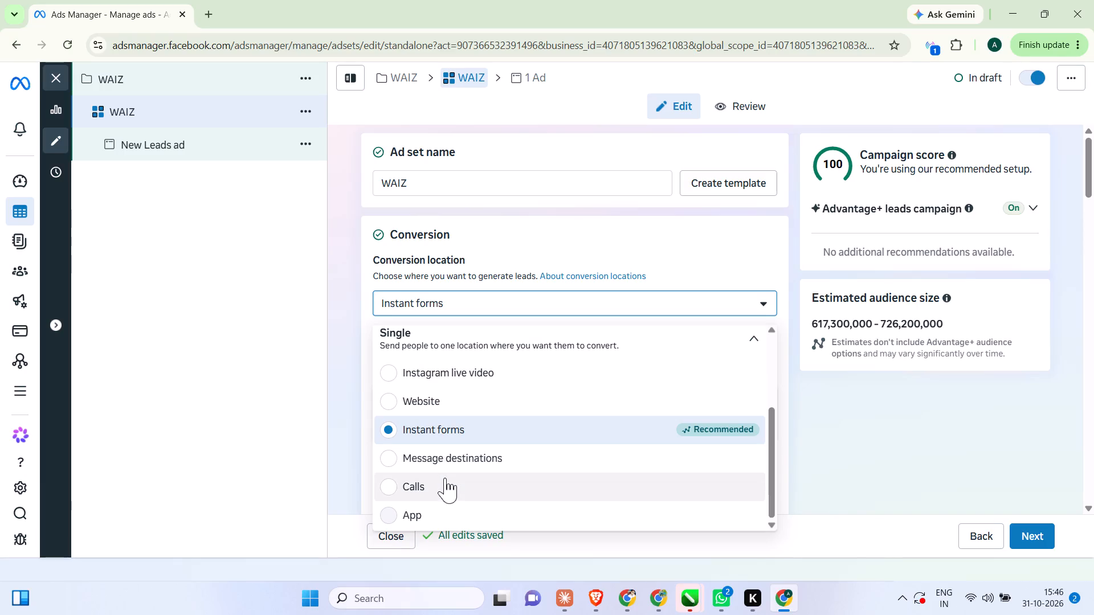
pyautogui.click(393, 456)
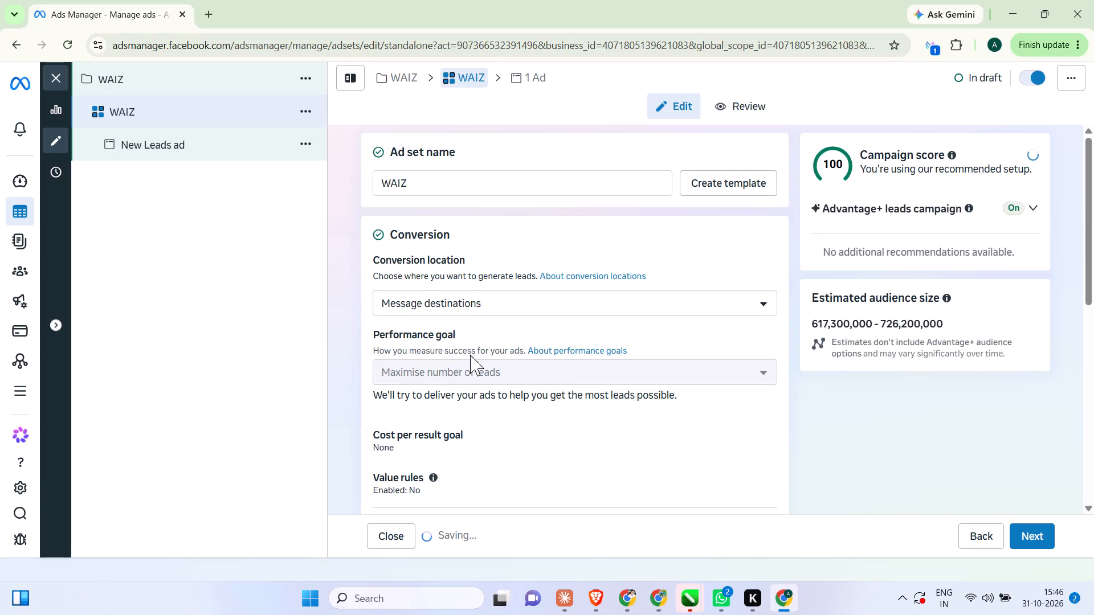
# Check the WhatsApp numbers available for the ad set's message destinations and start connecting another WhatsApp Business number.
pyautogui.scroll(-4, 502, 337)
pyautogui.scroll(-5, 545, 384)
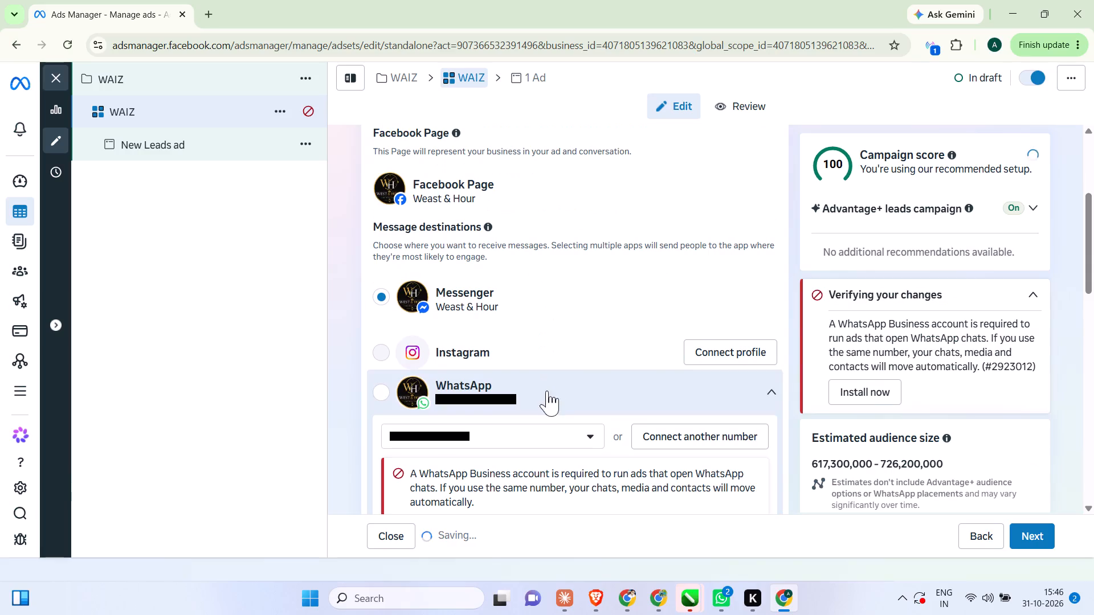
pyautogui.click(535, 424)
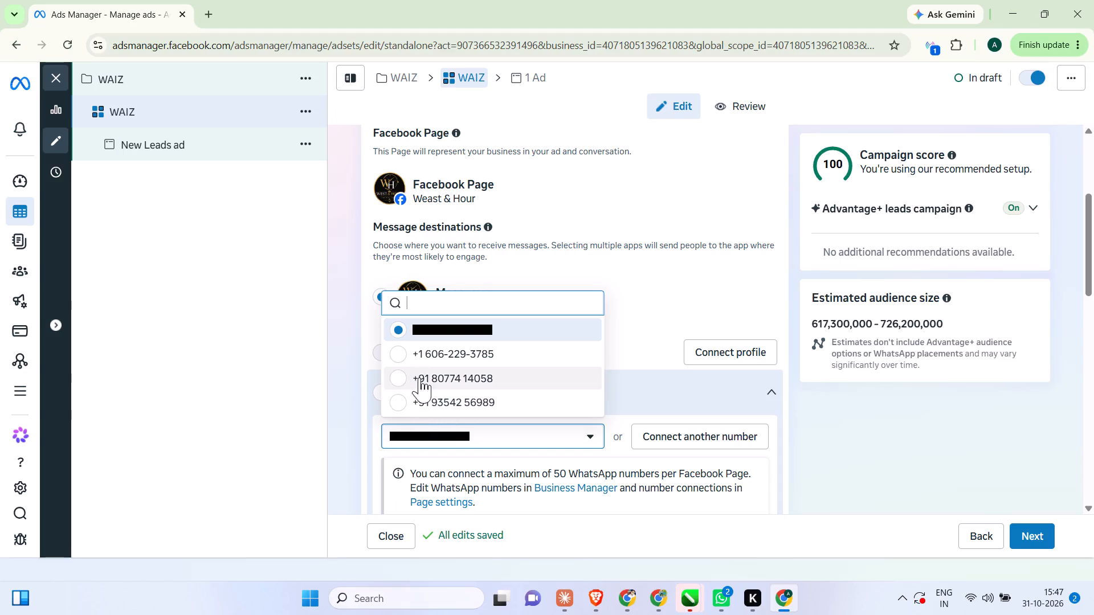
pyautogui.click(639, 429)
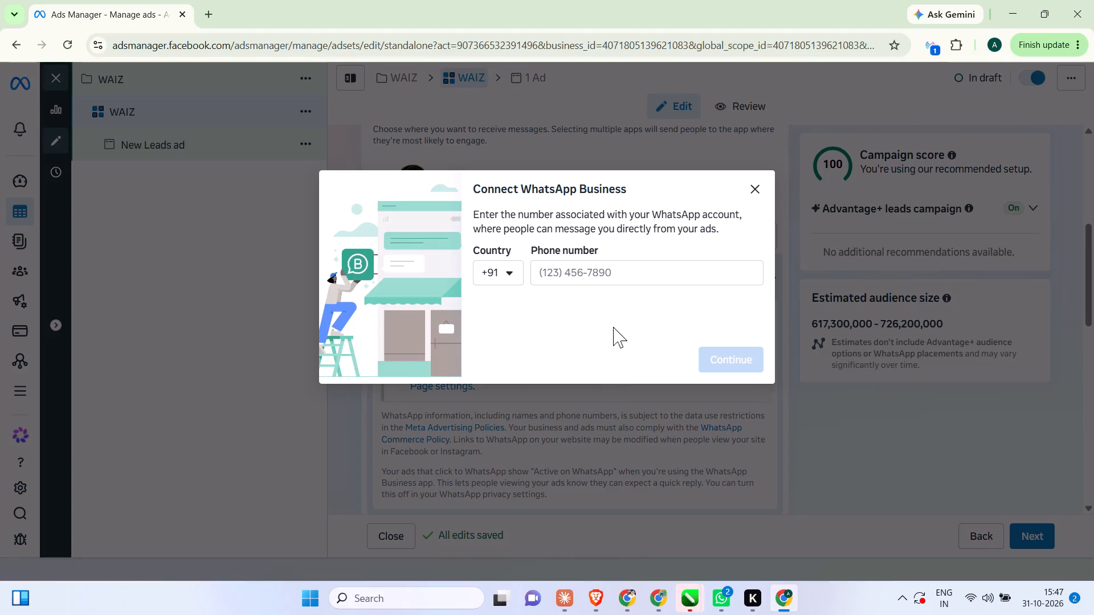
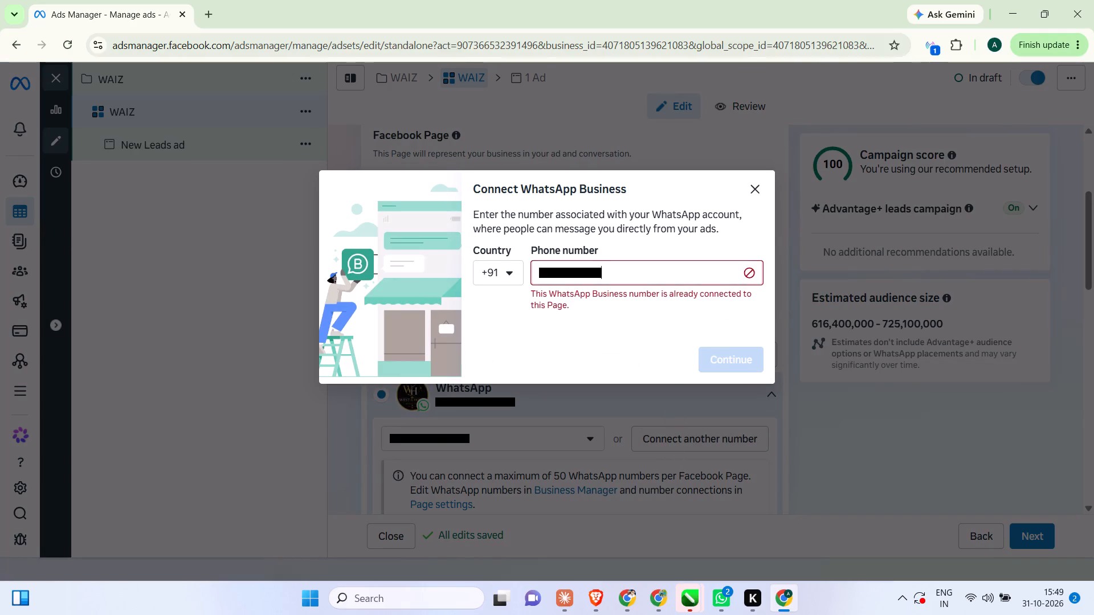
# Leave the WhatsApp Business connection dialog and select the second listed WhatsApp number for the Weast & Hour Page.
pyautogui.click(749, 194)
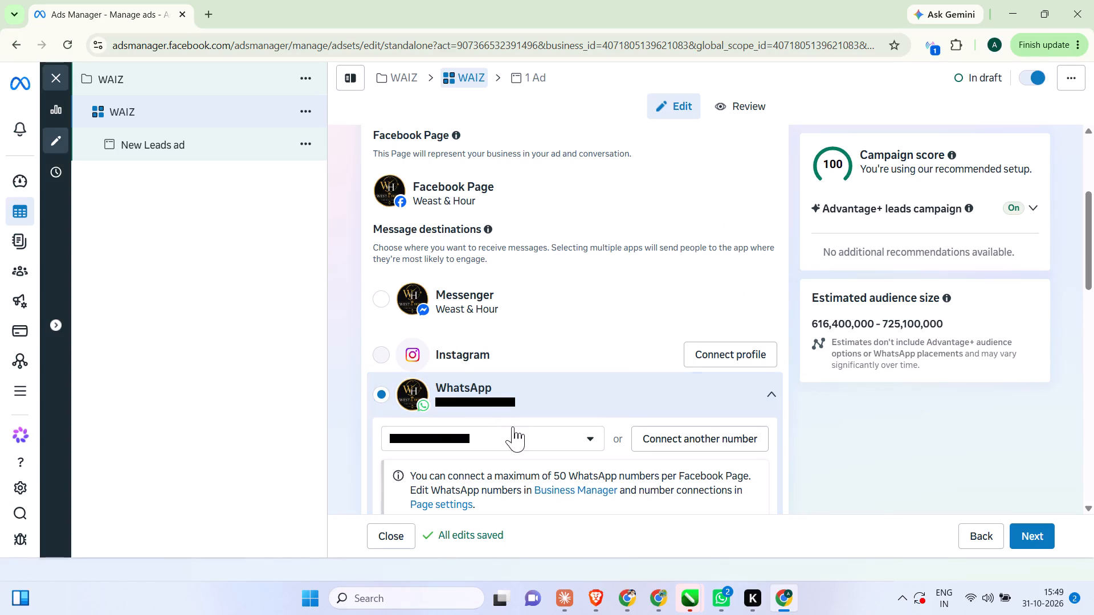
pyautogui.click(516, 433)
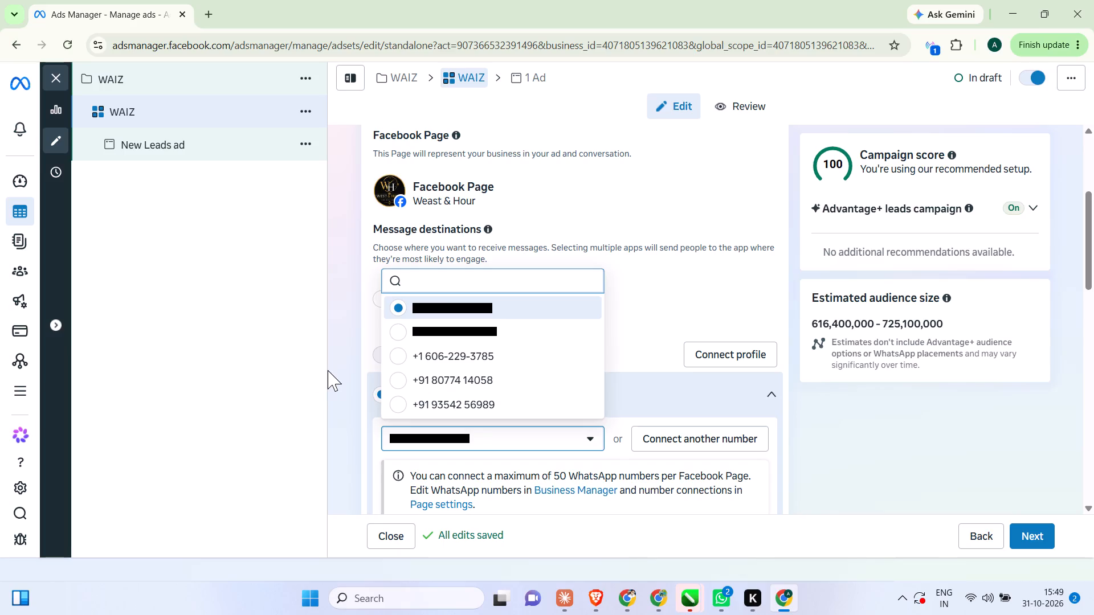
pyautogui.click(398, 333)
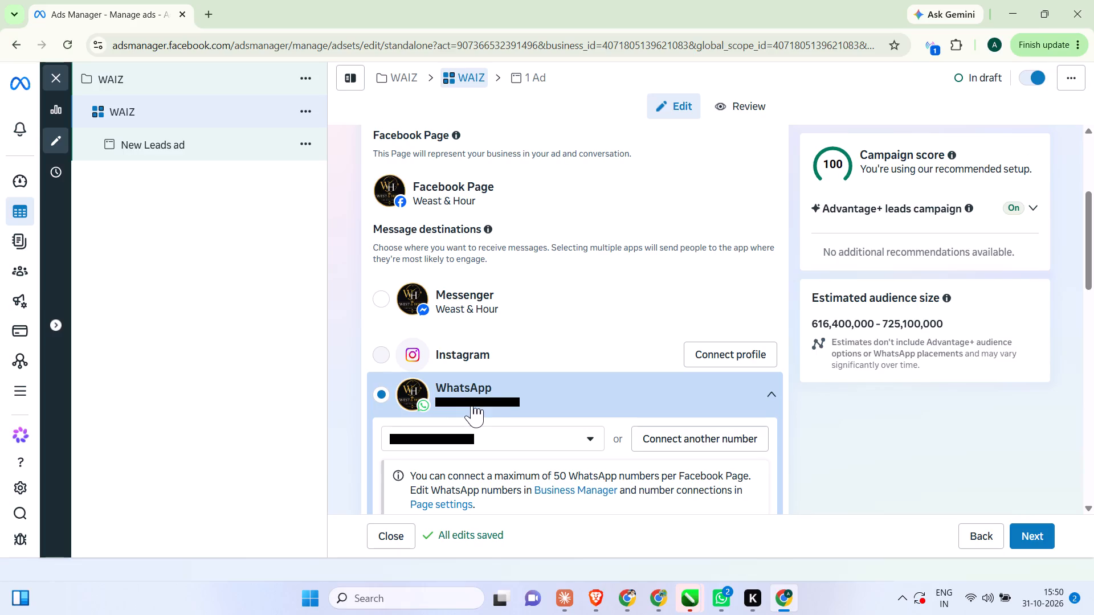
# Change the ad set's Facebook Page to Aura decor & design.
pyautogui.scroll(5, 469, 381)
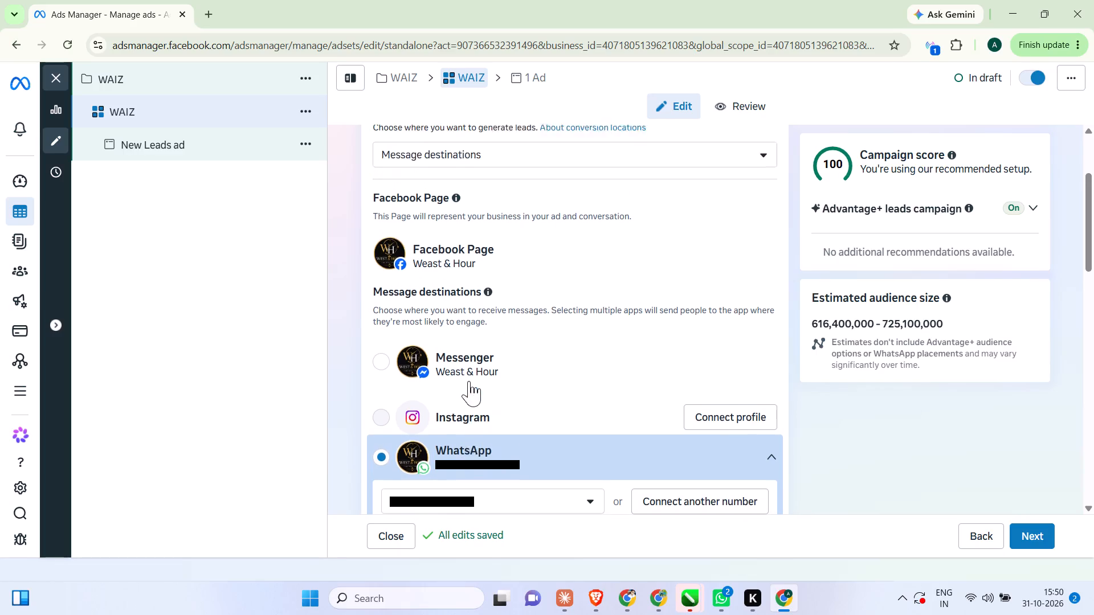
pyautogui.scroll(4, 469, 381)
pyautogui.click(480, 390)
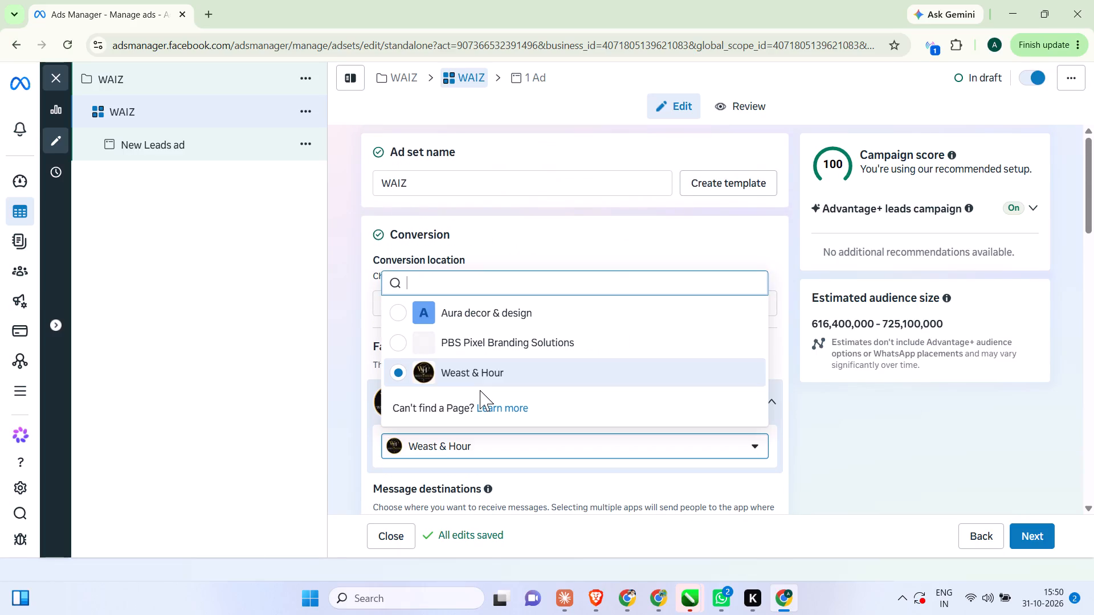
pyautogui.click(403, 315)
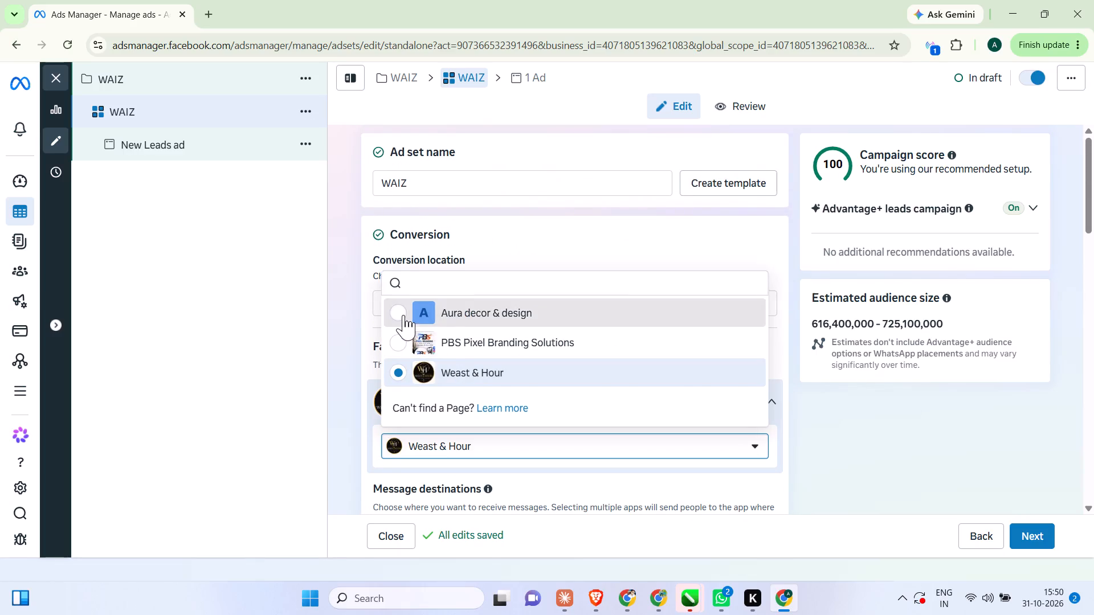
# Choose WhatsApp as the message destination for the Aura decor & design Page.
pyautogui.scroll(-11, 496, 394)
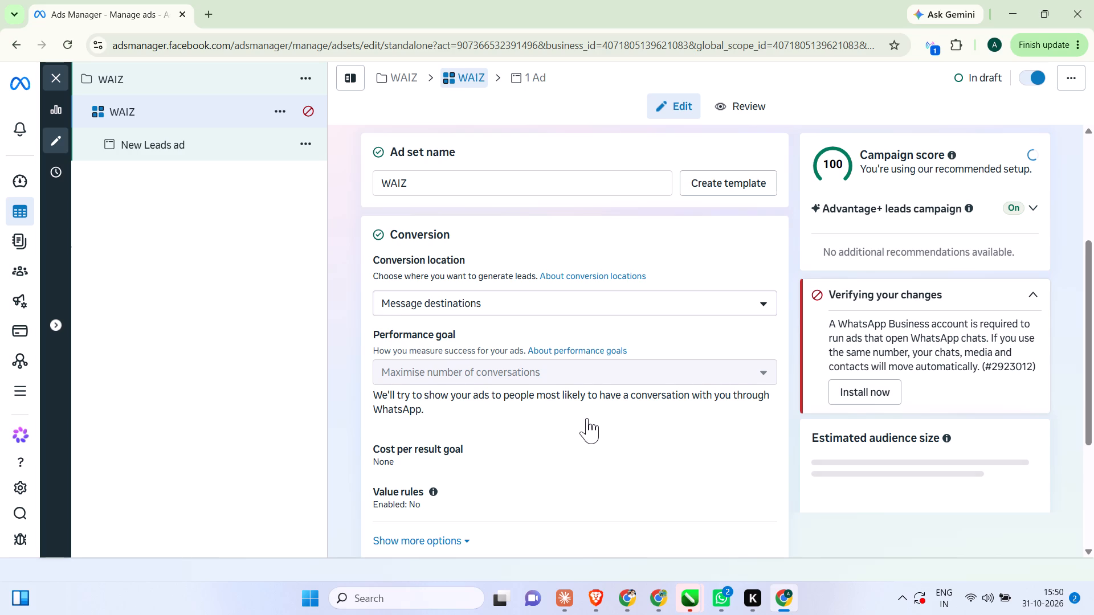
pyautogui.scroll(-12, 607, 446)
pyautogui.scroll(18, 560, 448)
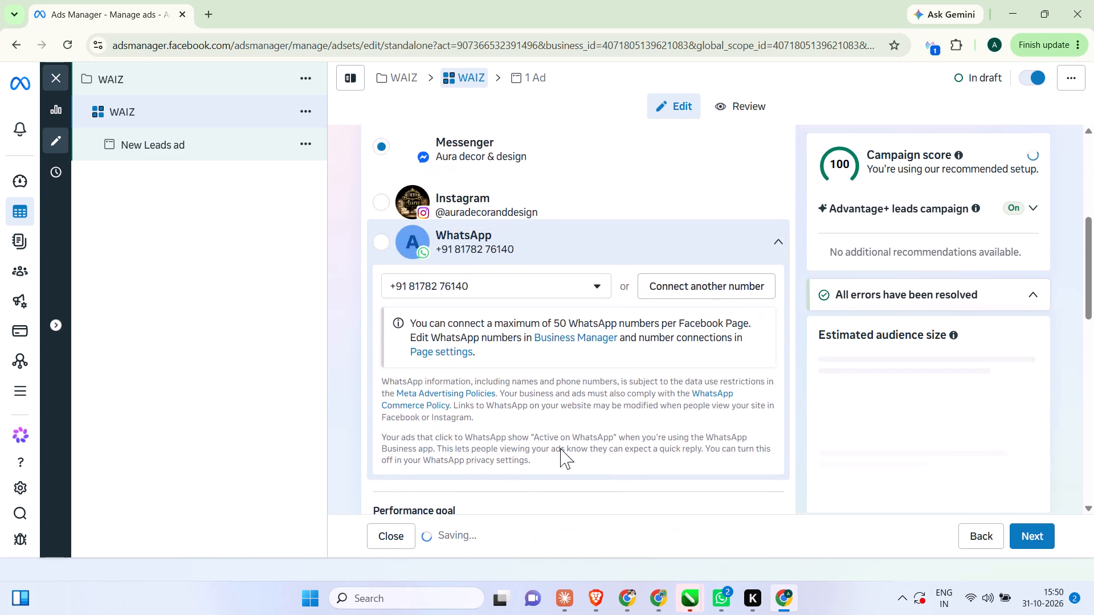
pyautogui.scroll(4, 560, 448)
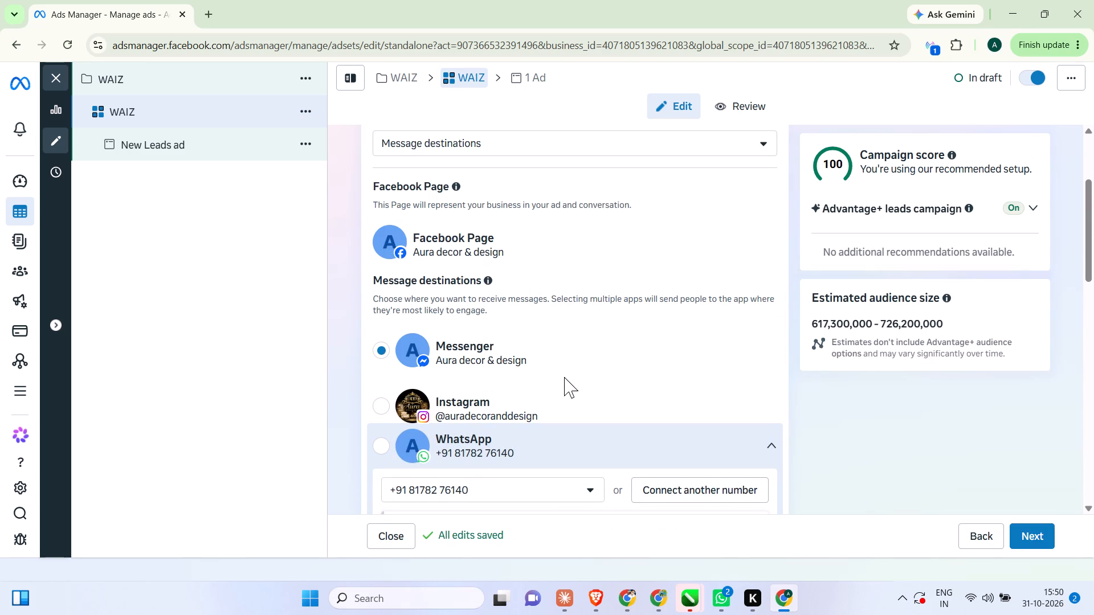
pyautogui.click(382, 443)
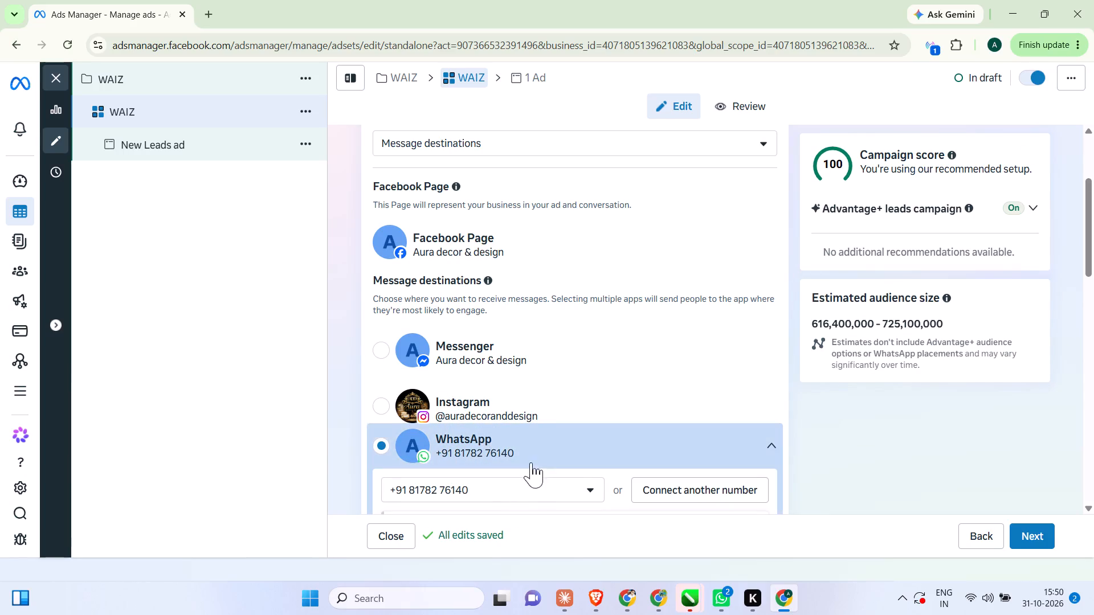
# Switch the WhatsApp destination to the second number in the list of connected numbers.
pyautogui.click(529, 489)
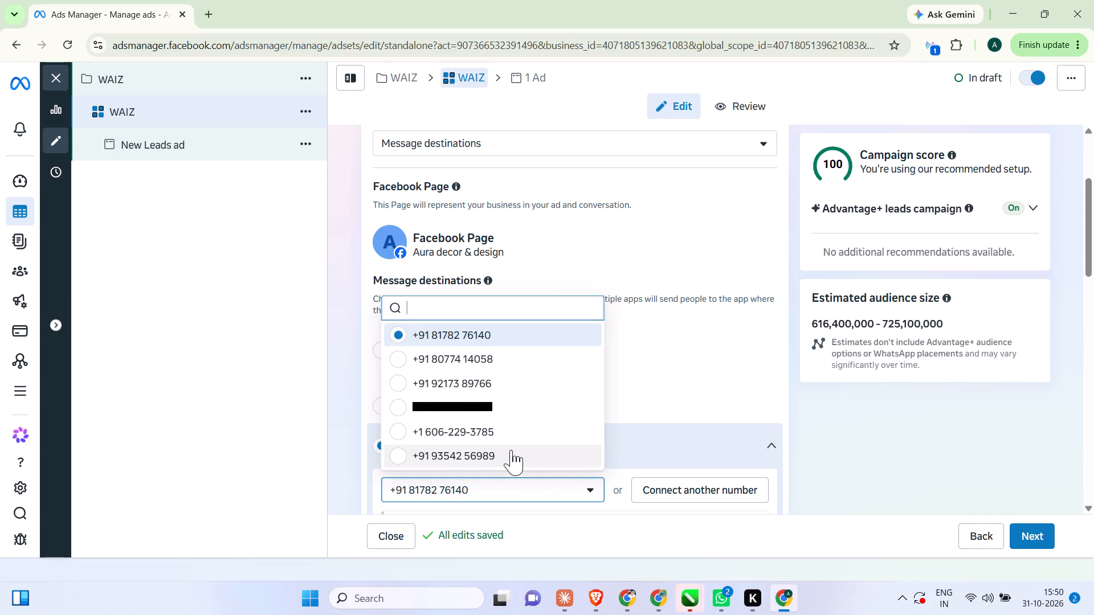
pyautogui.scroll(1, 511, 450)
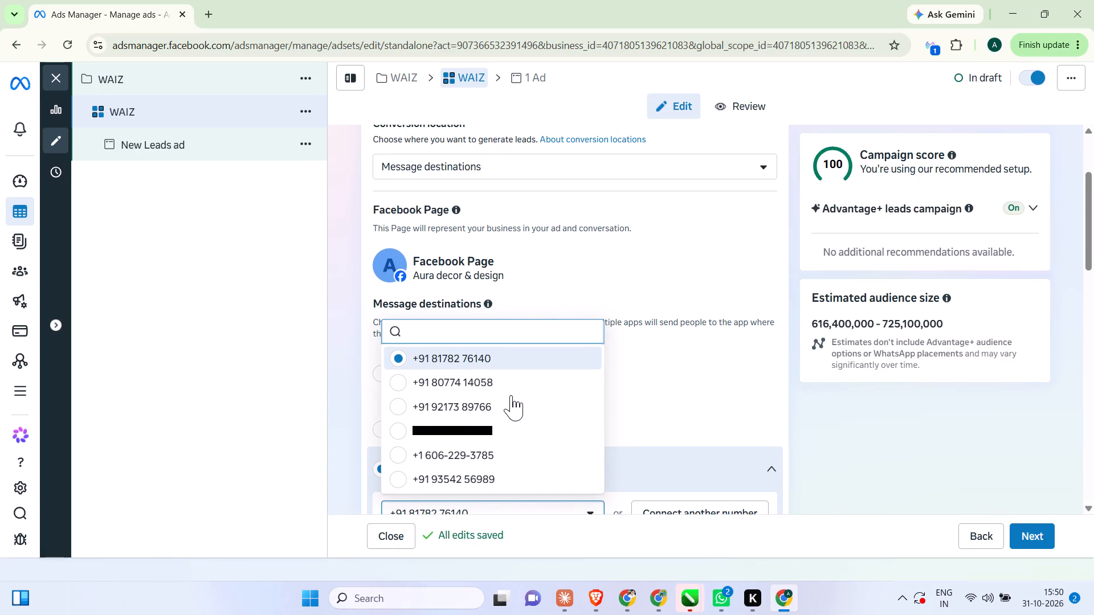
pyautogui.scroll(-4, 515, 359)
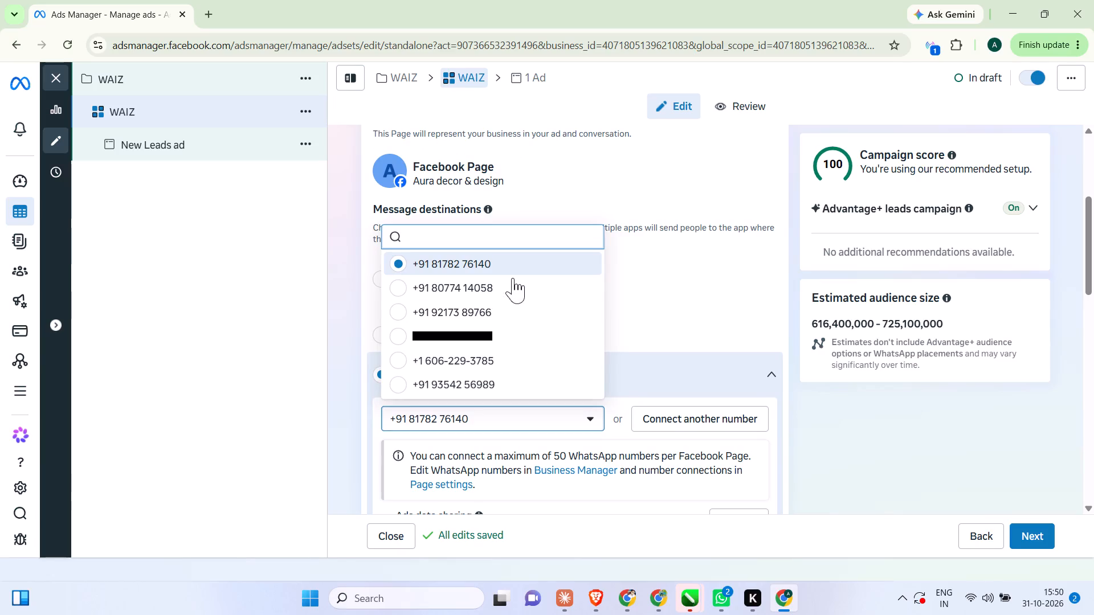
pyautogui.rightClick(513, 278)
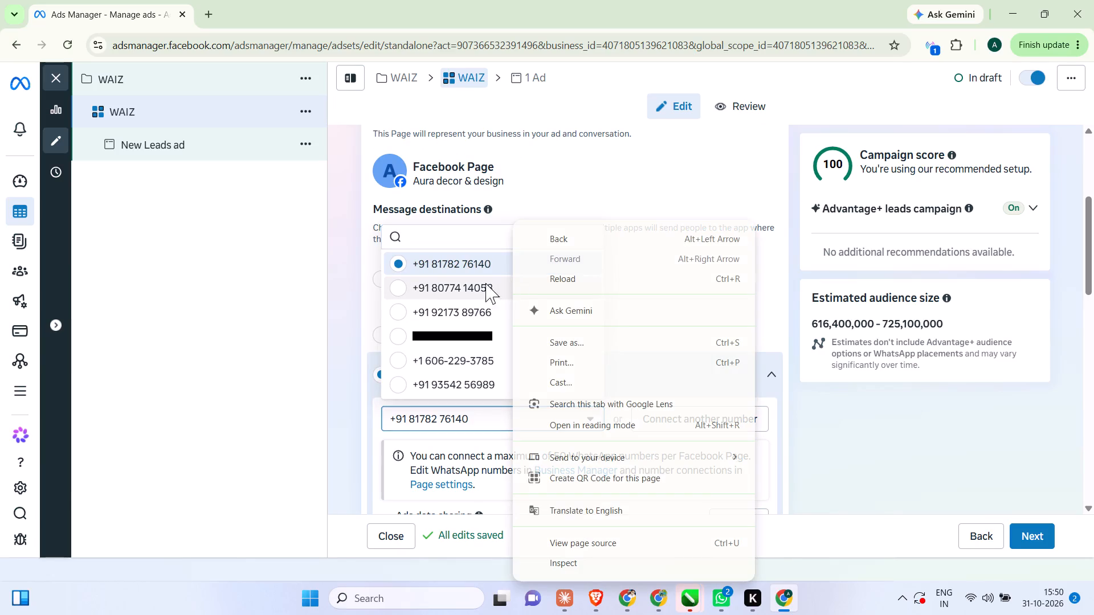
pyautogui.click(479, 285)
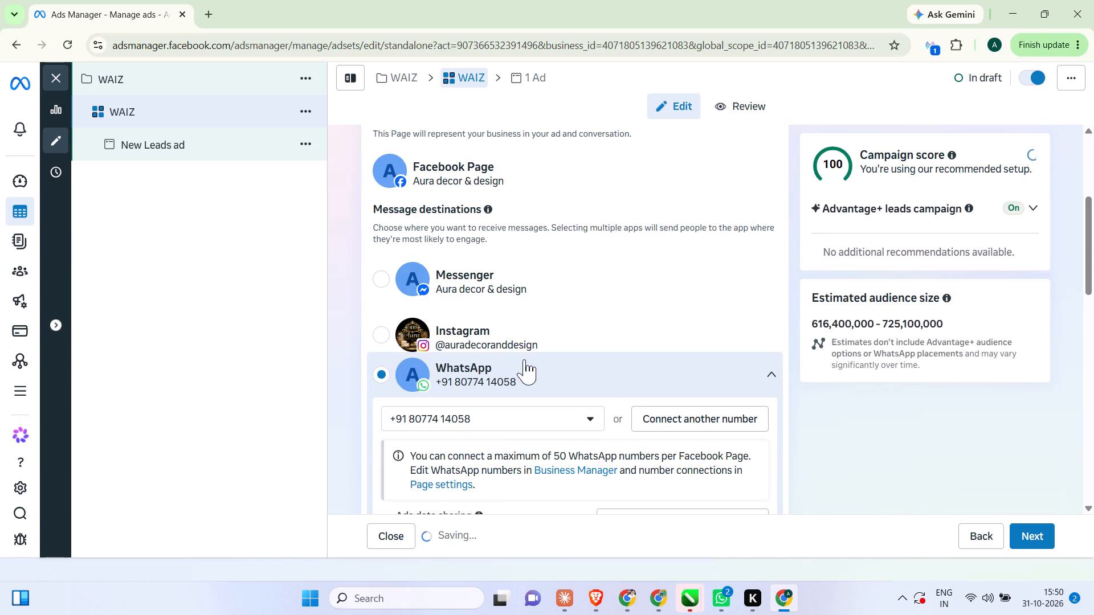
# Examine the available WhatsApp numbers and the ad set's message destination and performance goal settings.
pyautogui.click(535, 411)
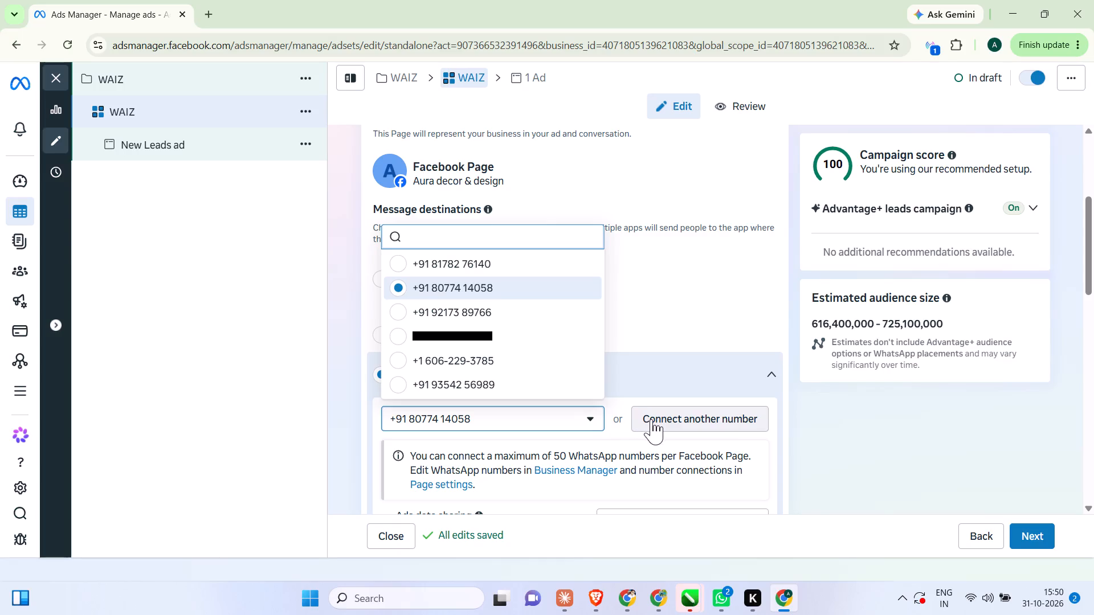
pyautogui.click(646, 395)
pyautogui.scroll(4, 617, 390)
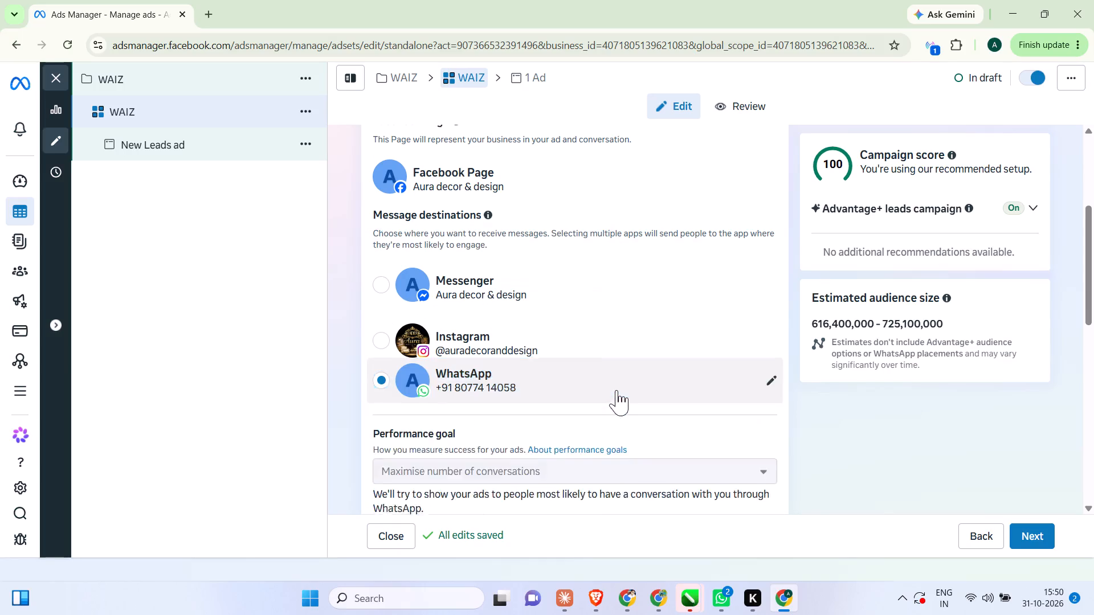
pyautogui.scroll(-15, 617, 390)
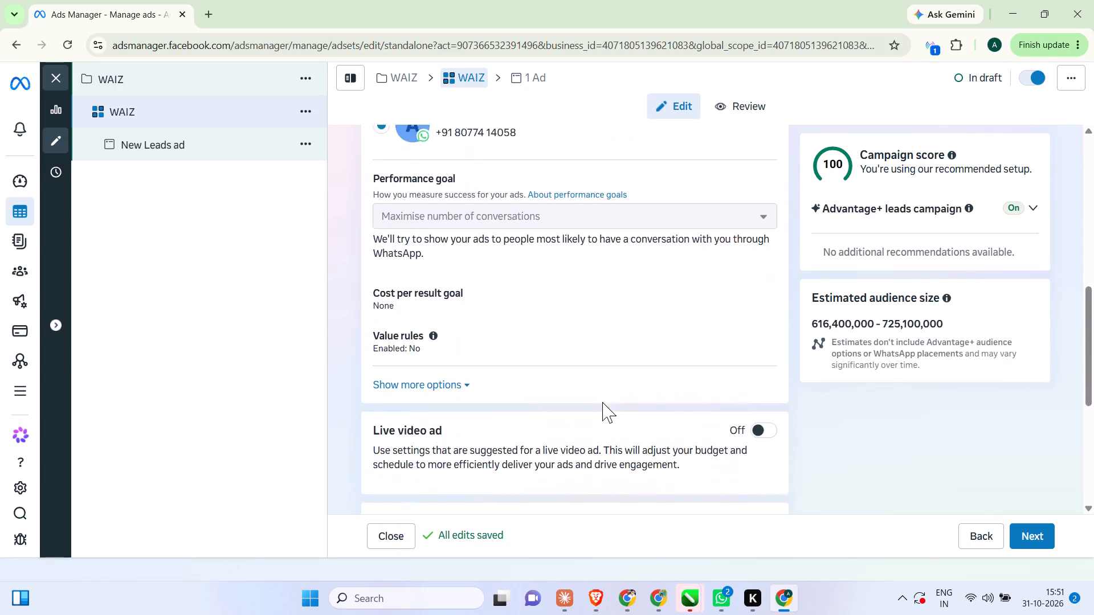
pyautogui.scroll(7, 594, 397)
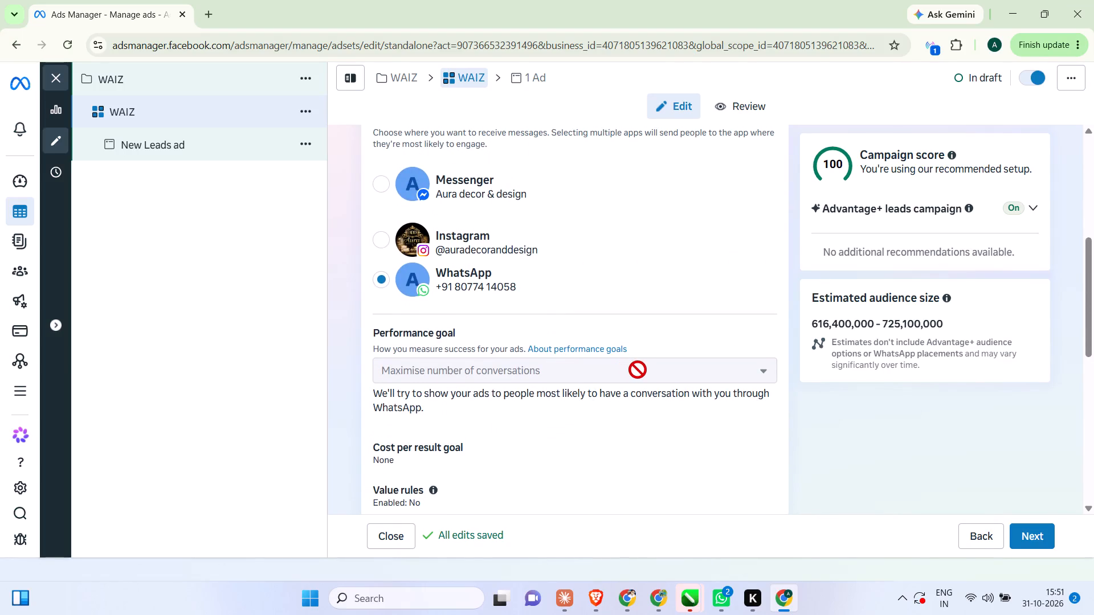
pyautogui.scroll(-5, 589, 396)
pyautogui.scroll(6, 585, 396)
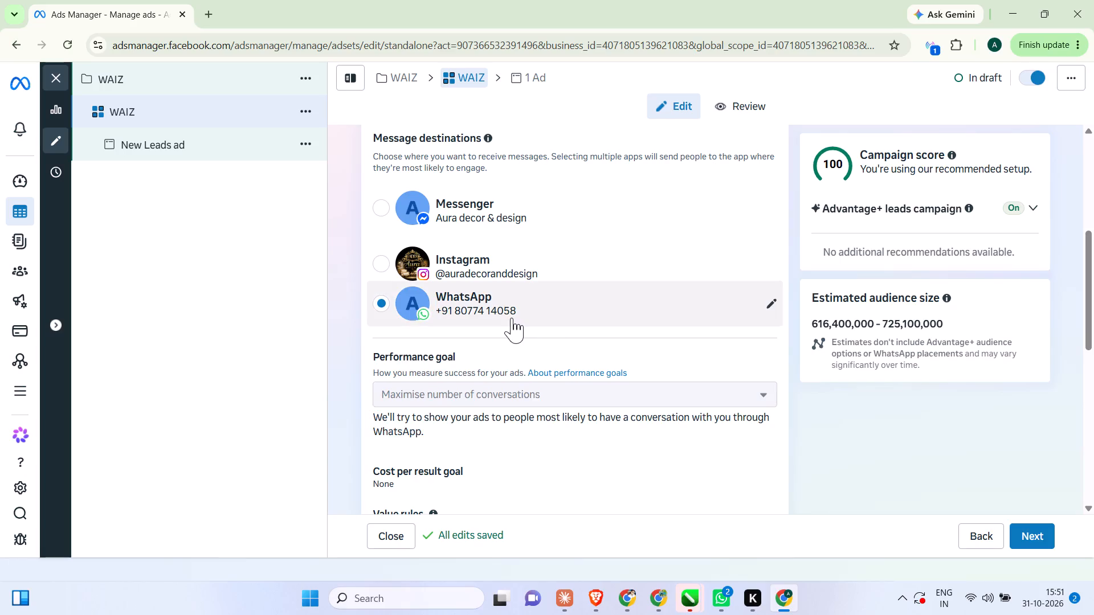
pyautogui.click(510, 317)
pyautogui.click(550, 342)
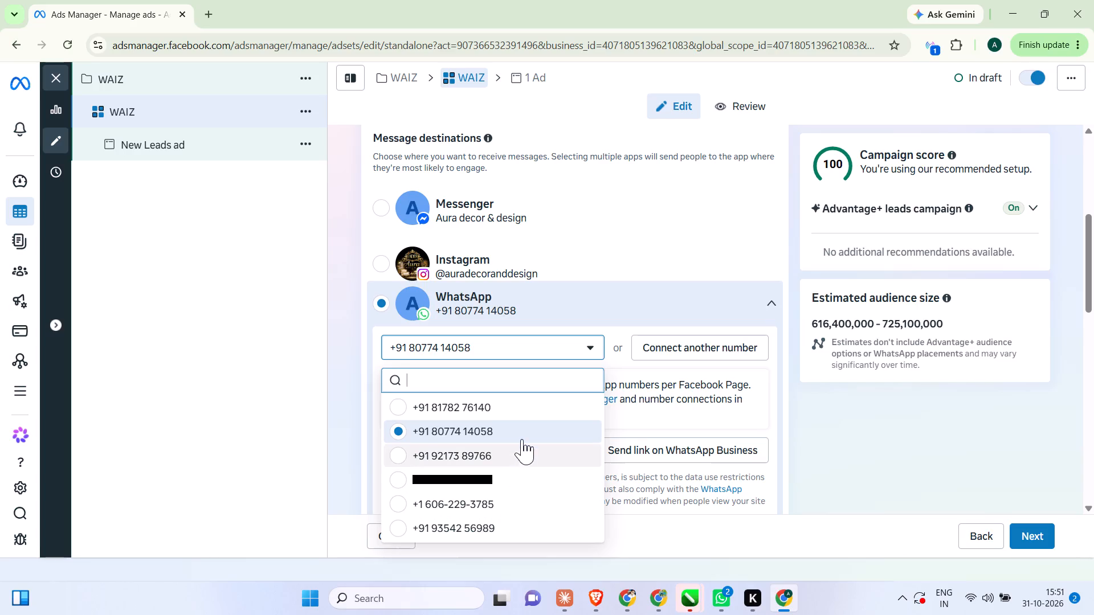
pyautogui.click(650, 350)
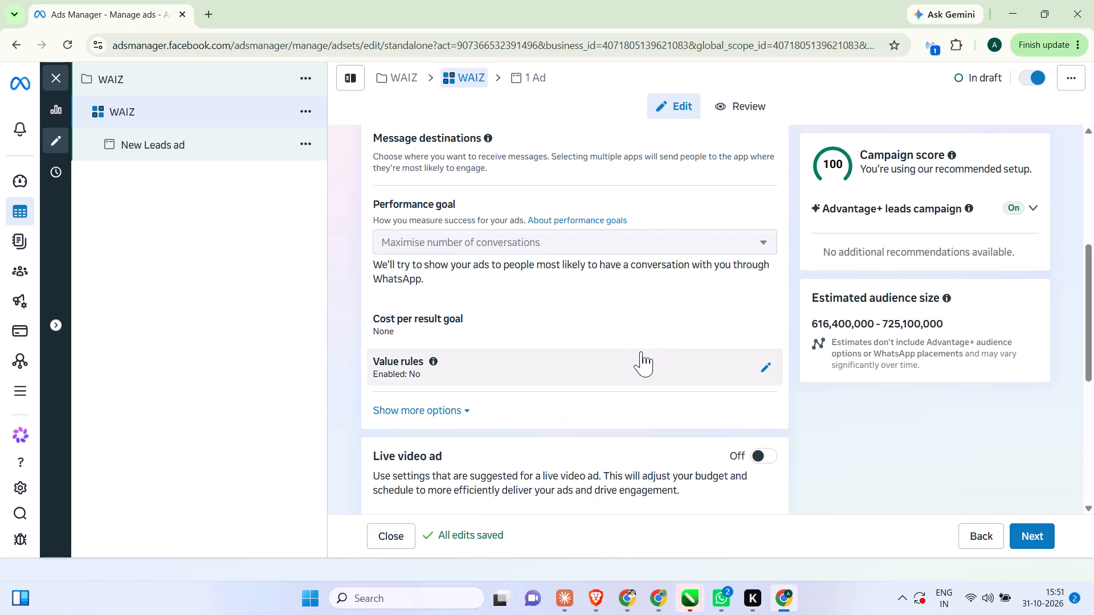
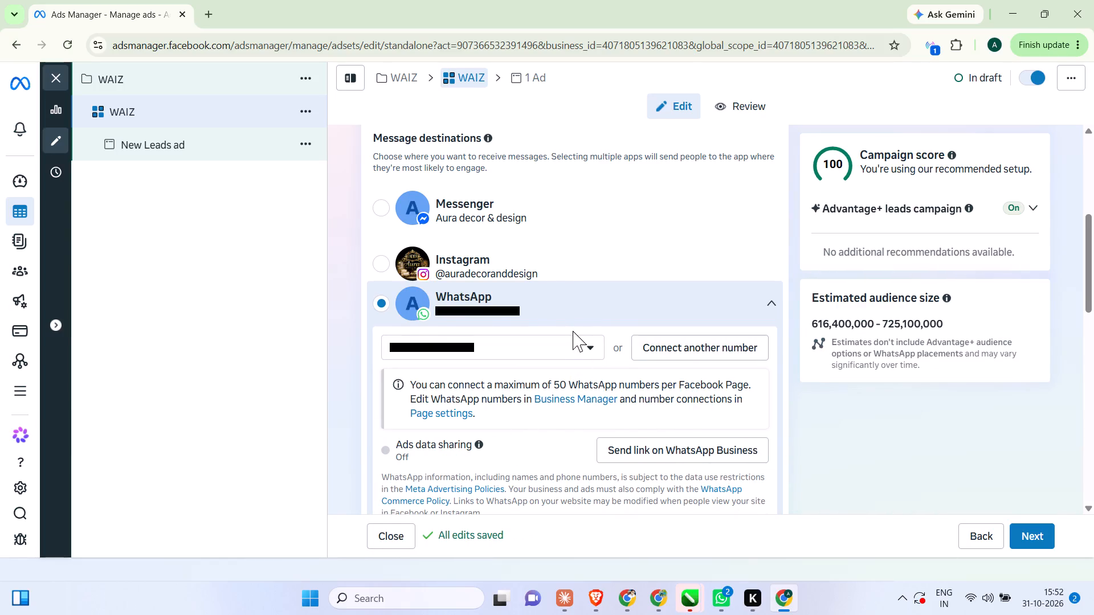
# Review the WAIZ ad set's WhatsApp destination, performance goal, budget and schedule, and audience settings.
pyautogui.scroll(-7, 587, 354)
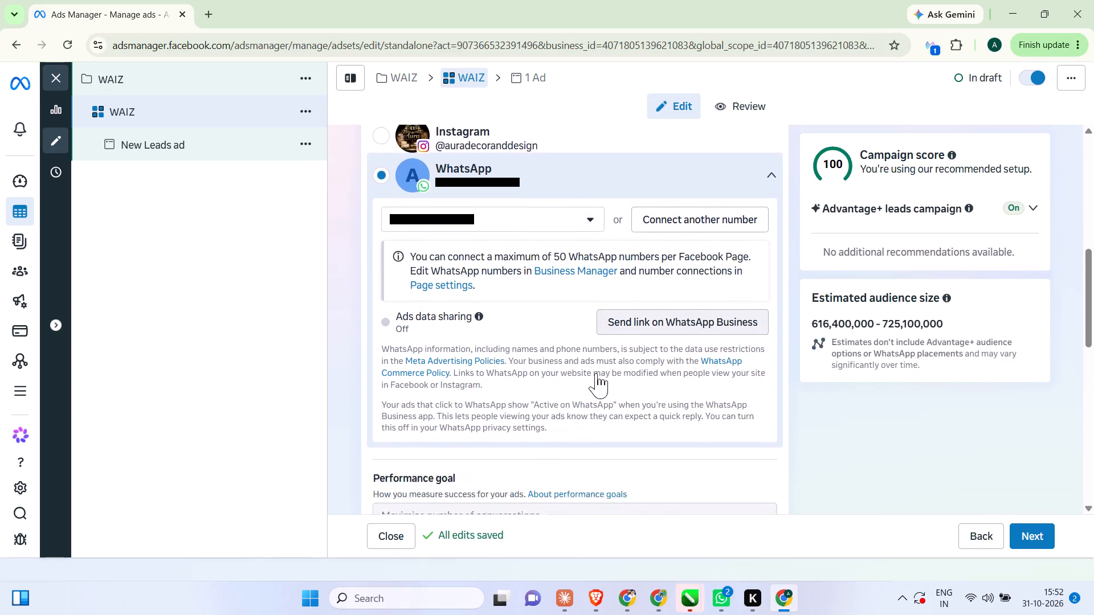
pyautogui.scroll(-6, 597, 374)
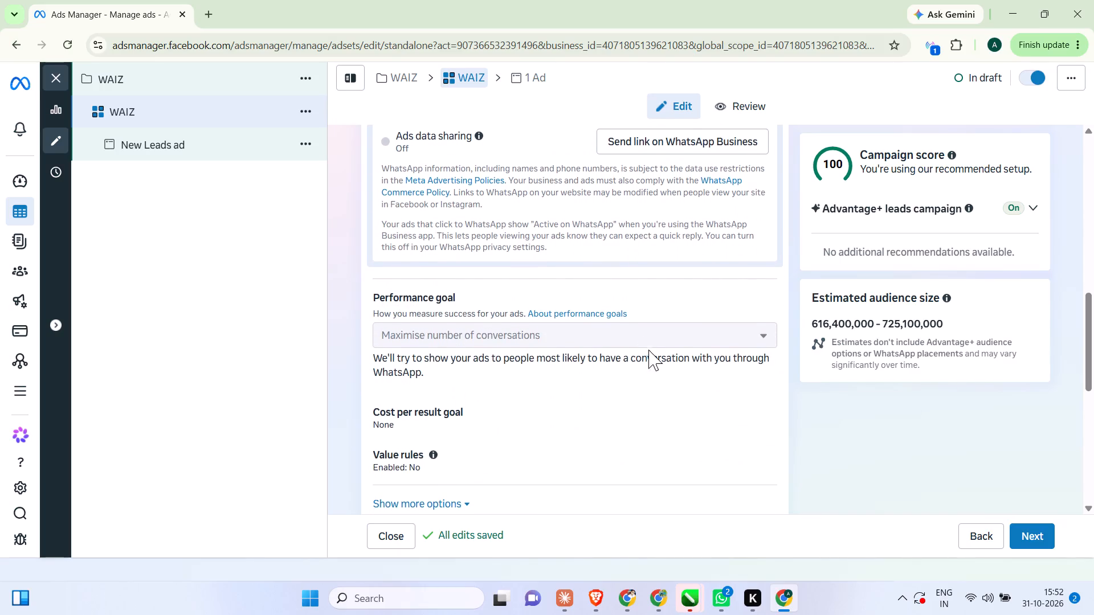
pyautogui.scroll(-17, 645, 362)
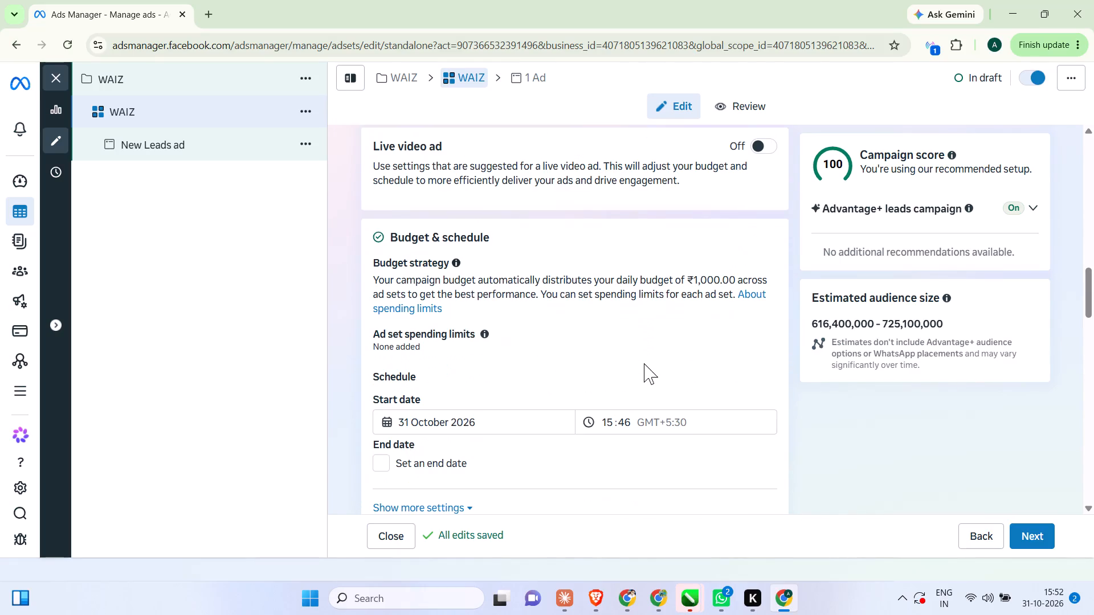
pyautogui.scroll(-9, 644, 363)
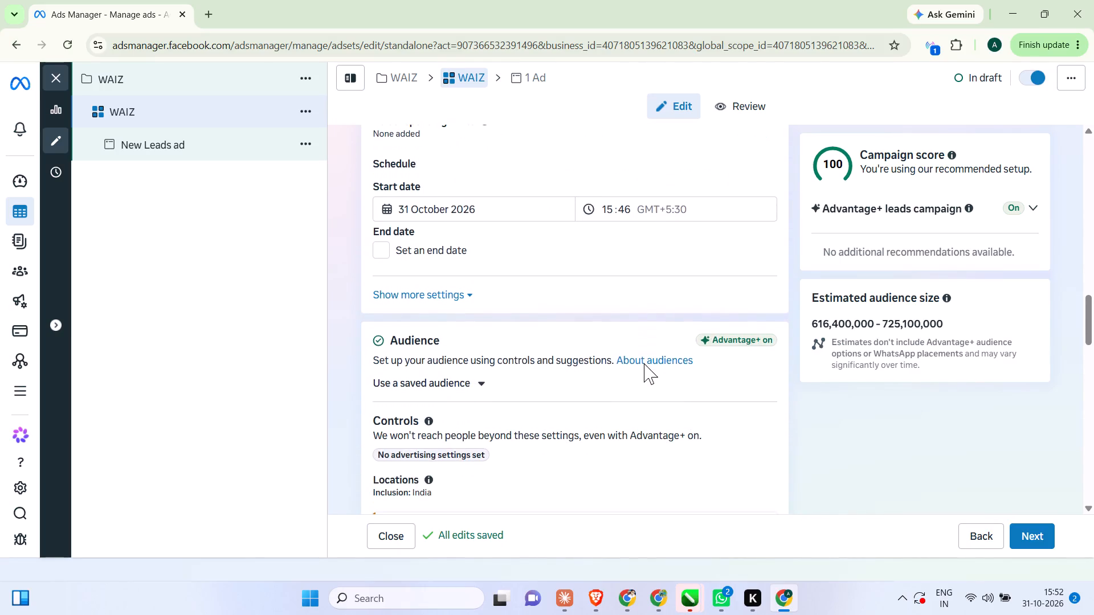
pyautogui.scroll(7, 609, 352)
pyautogui.scroll(6, 532, 339)
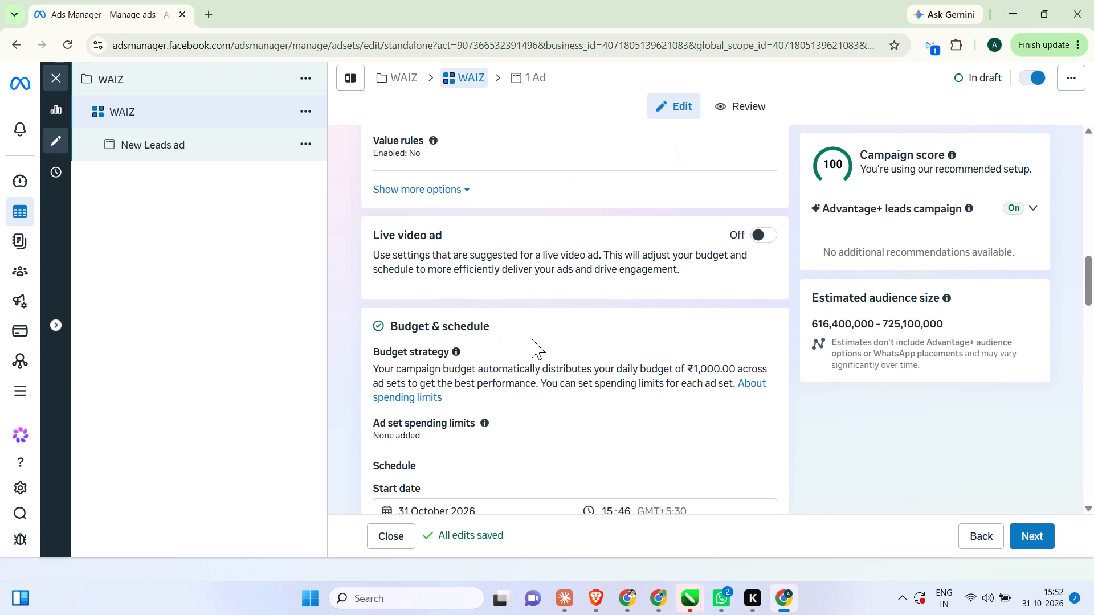
pyautogui.scroll(-14, 531, 339)
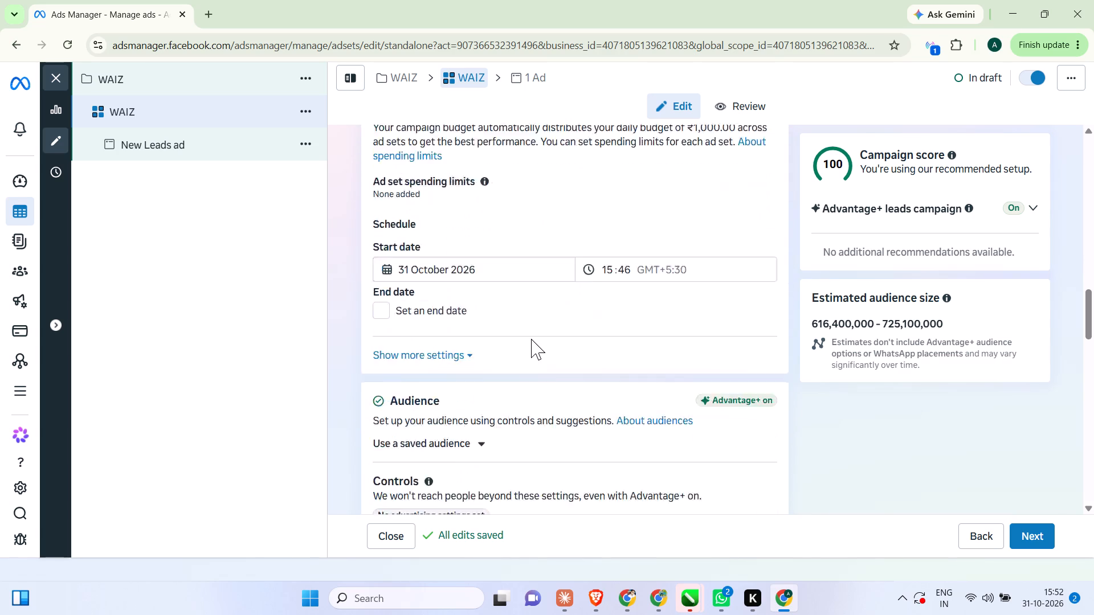
pyautogui.scroll(-11, 538, 345)
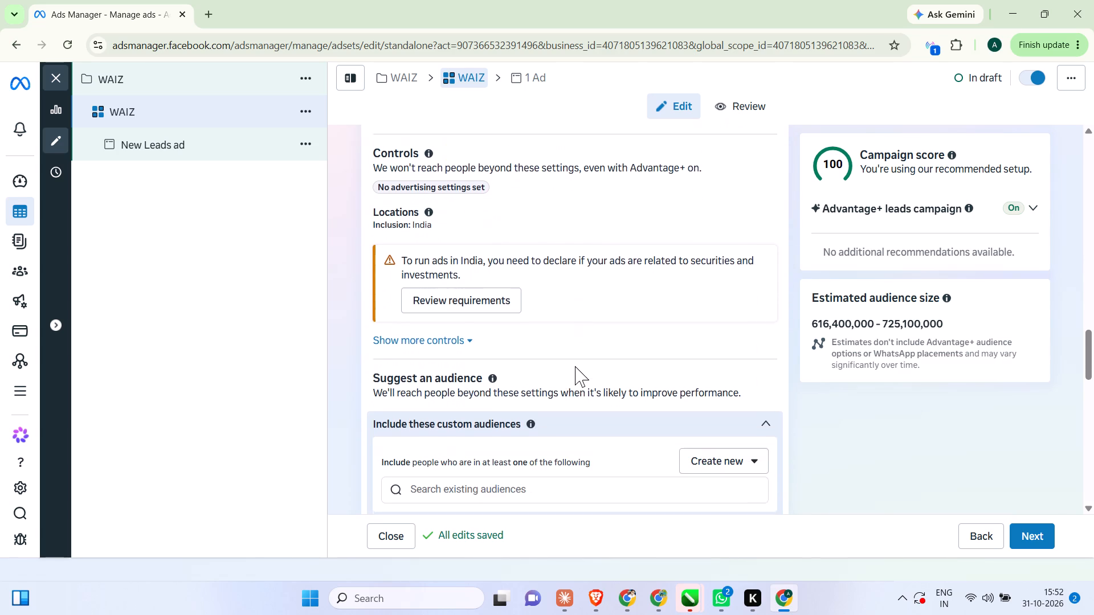
pyautogui.scroll(-4, 587, 352)
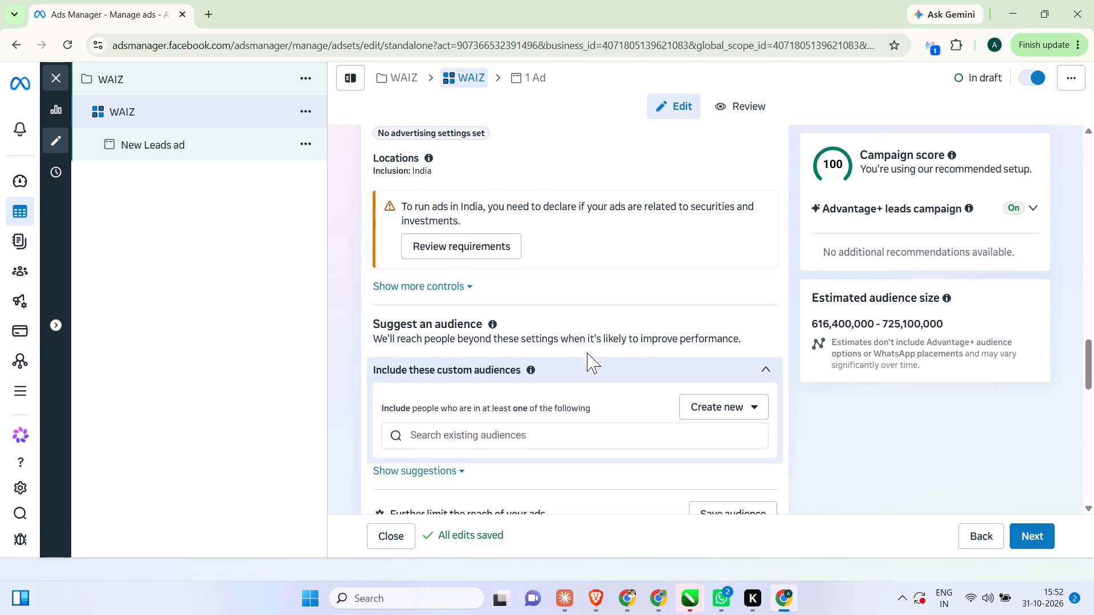
# Change the WAIZ ad set's audience setup to further limit the reach of the ads.
pyautogui.scroll(-2, 587, 352)
pyautogui.click(529, 407)
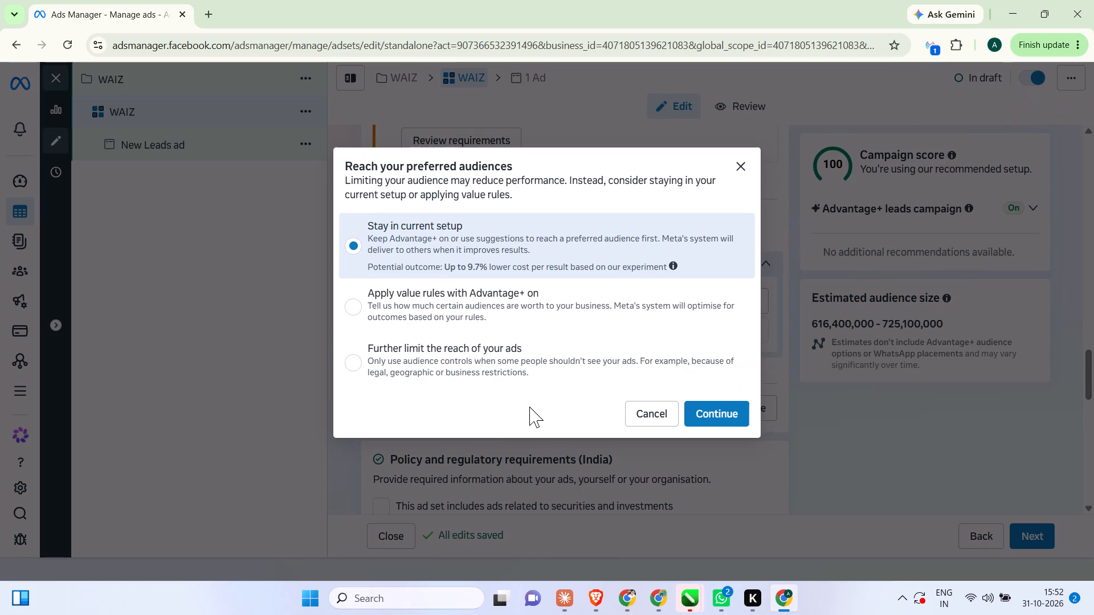
pyautogui.click(358, 358)
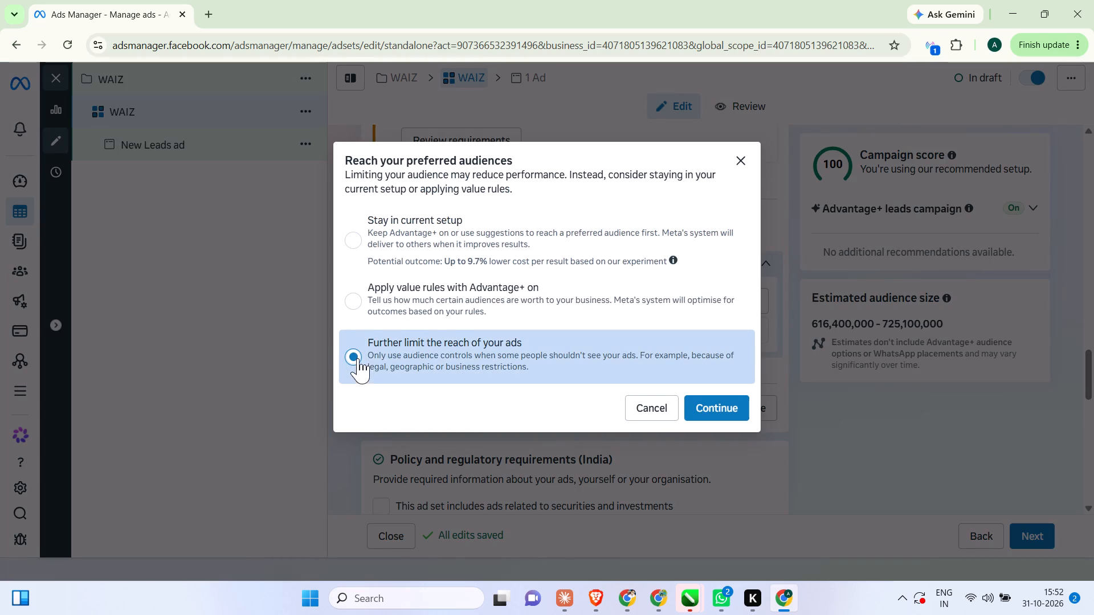
pyautogui.click(700, 397)
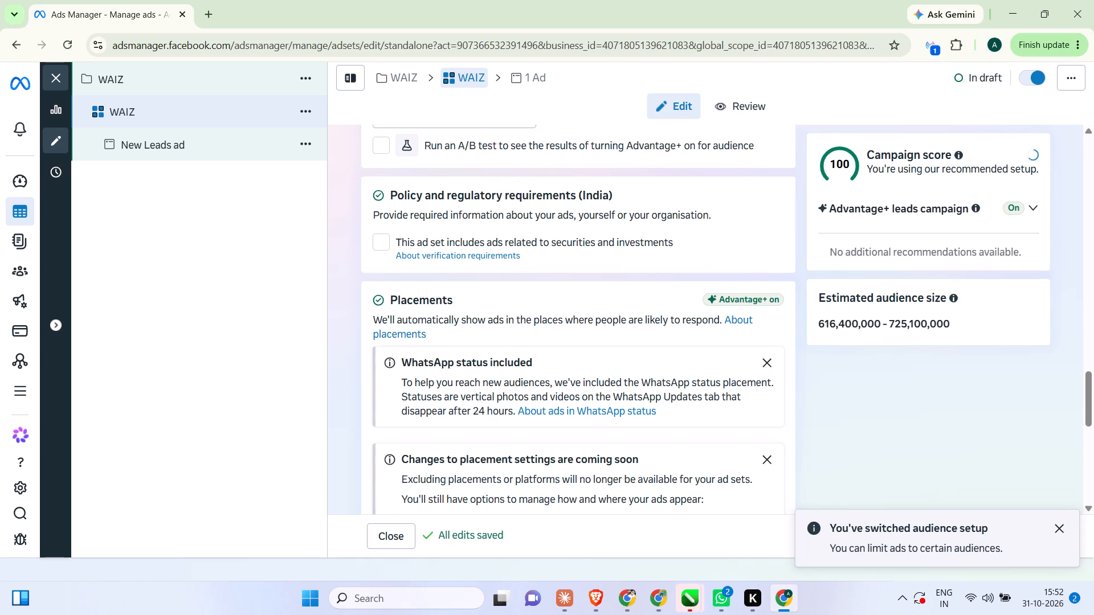
# Set the ad set's audience age range to 22 to 40.
pyautogui.scroll(-15, 622, 394)
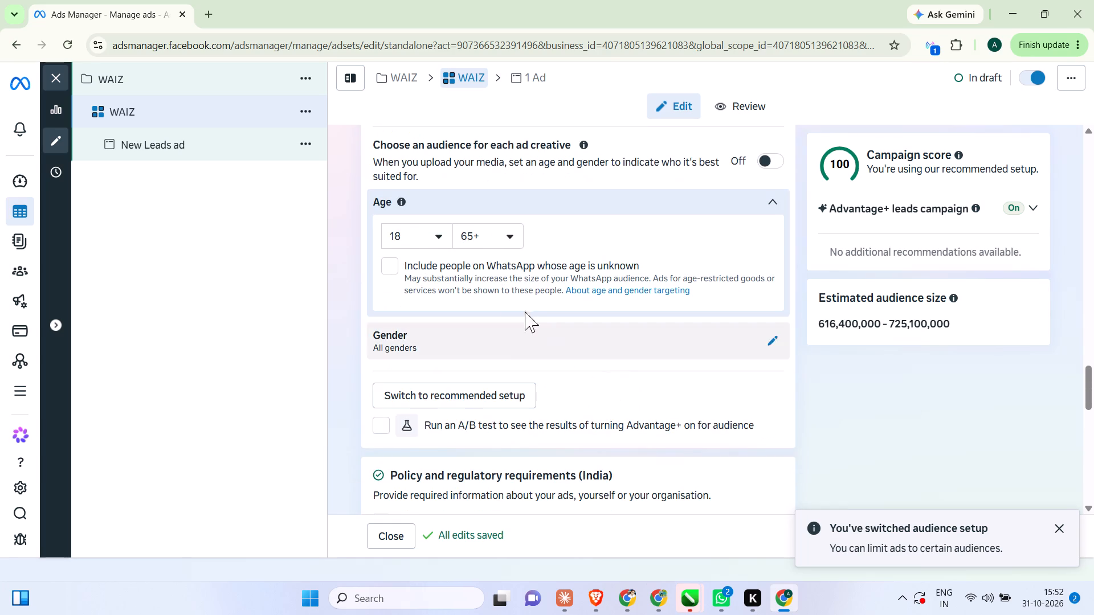
pyautogui.click(443, 239)
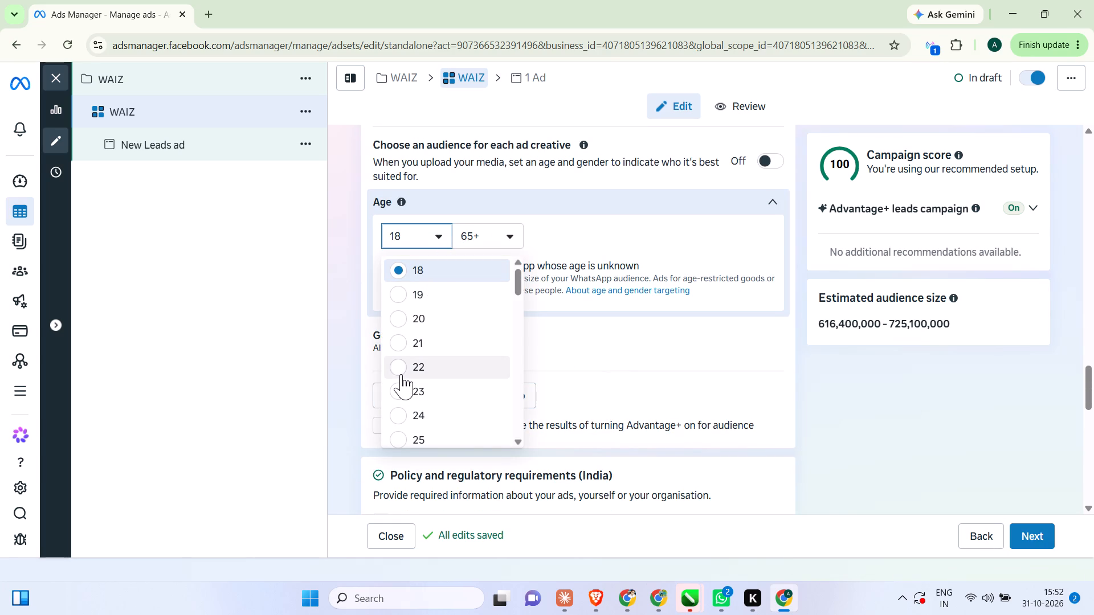
pyautogui.click(401, 374)
pyautogui.click(496, 238)
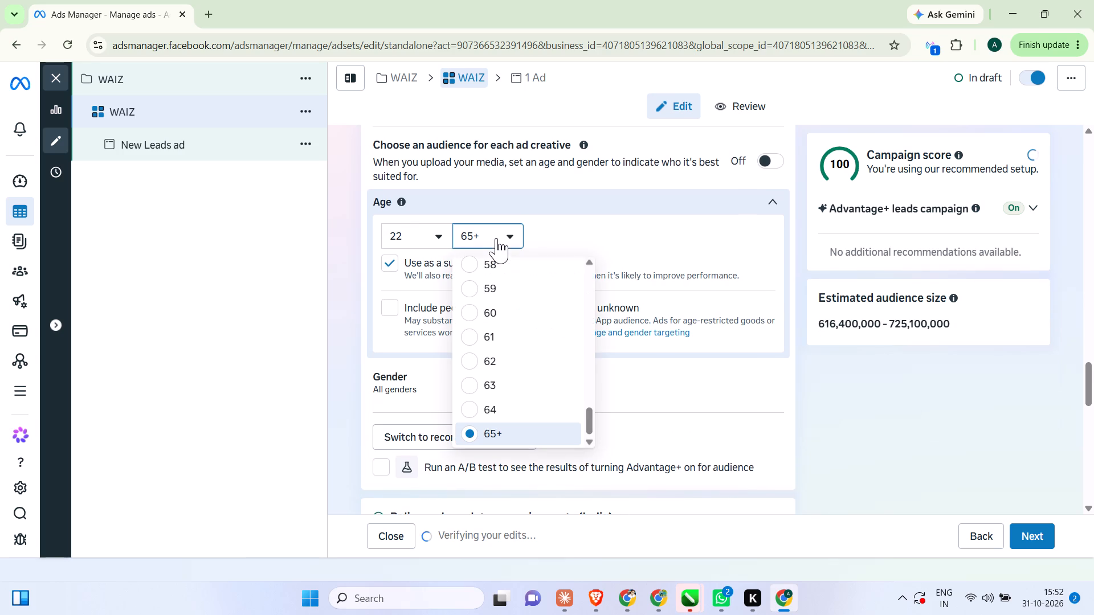
pyautogui.scroll(-3, 482, 346)
pyautogui.scroll(12, 482, 358)
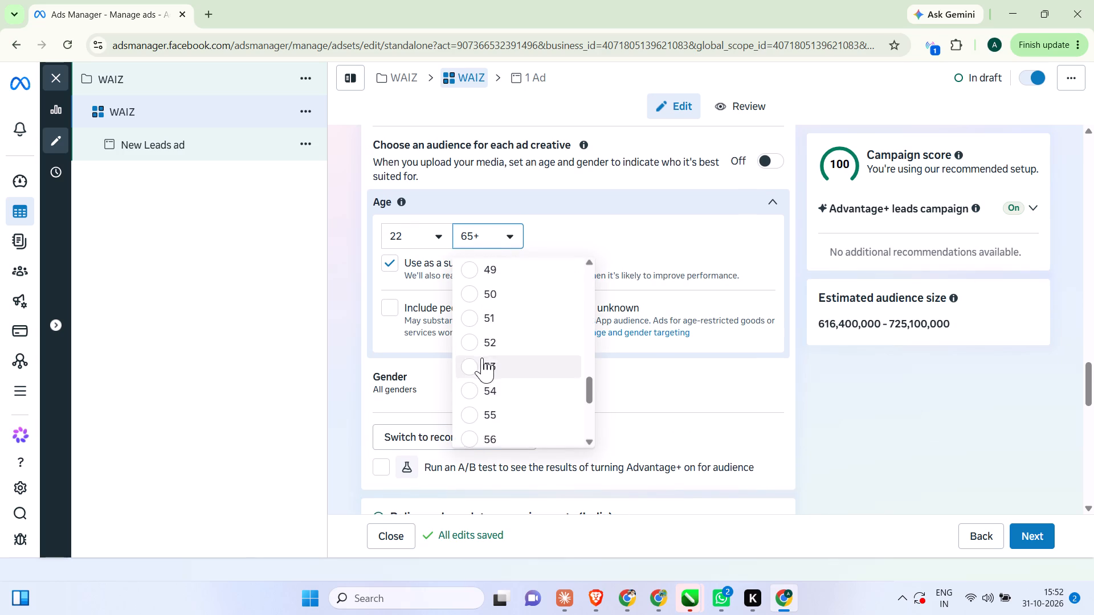
pyautogui.scroll(12, 482, 358)
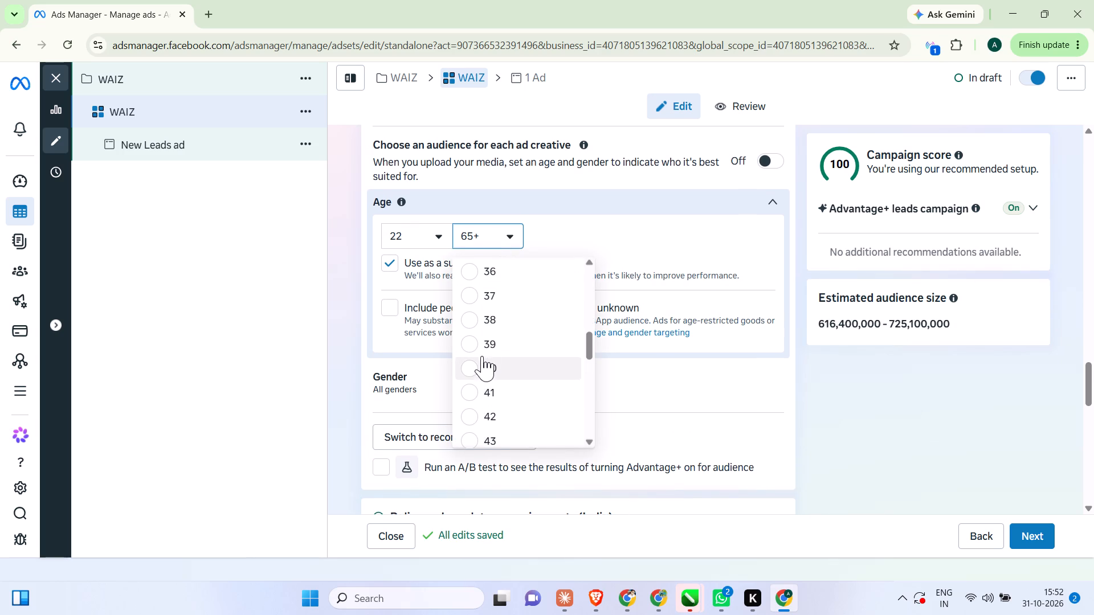
pyautogui.click(475, 367)
# Review the ad set's gender, policy, placement, brand safety, schedule, location and targeting settings.
pyautogui.scroll(-3, 572, 408)
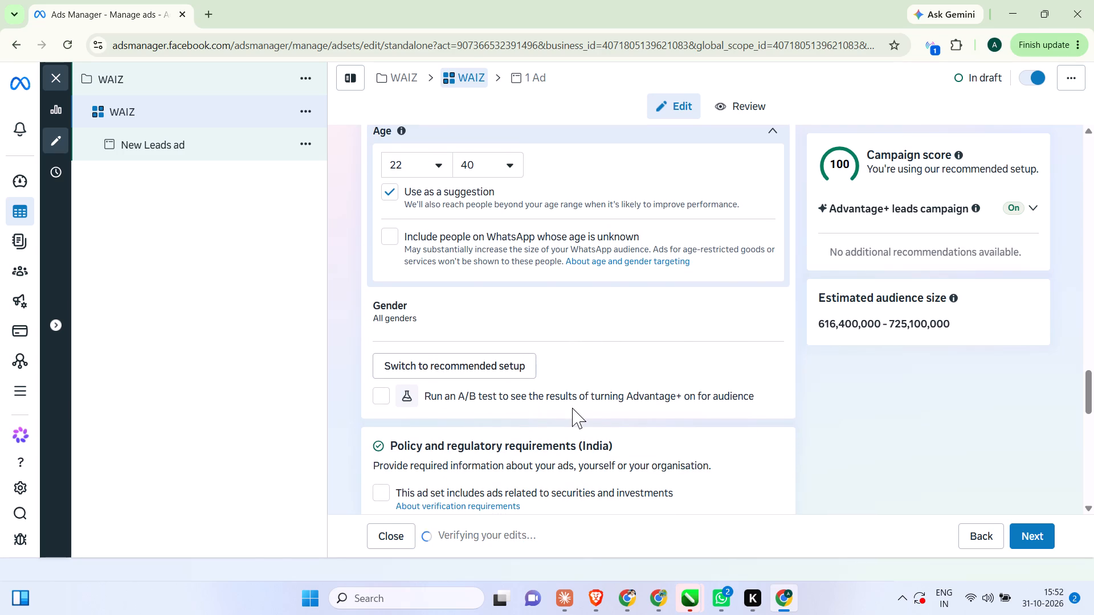
pyautogui.scroll(-2, 457, 425)
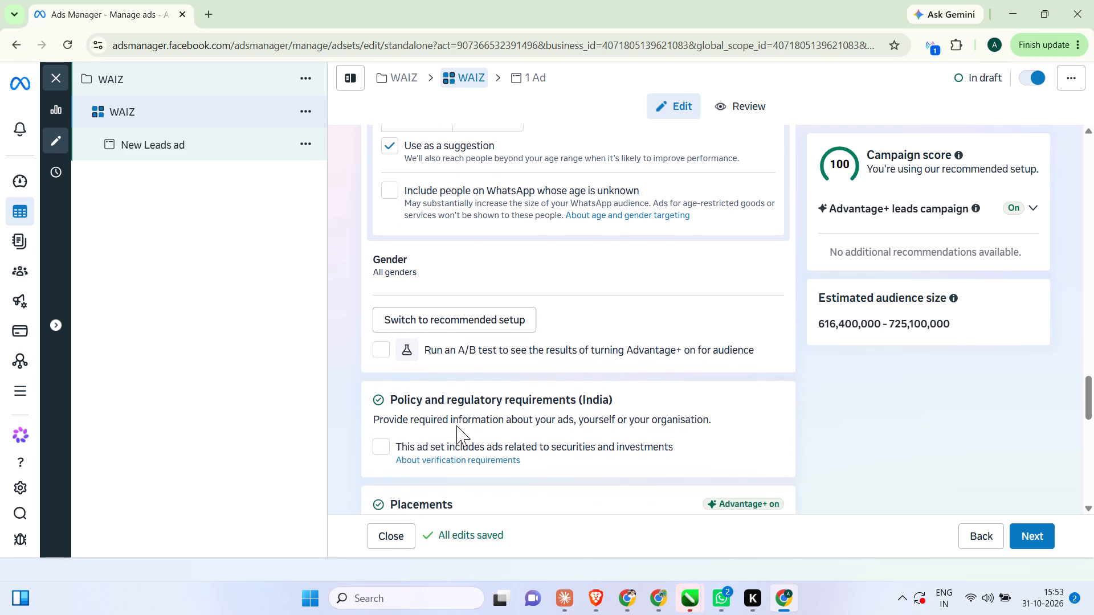
pyautogui.scroll(-5, 455, 356)
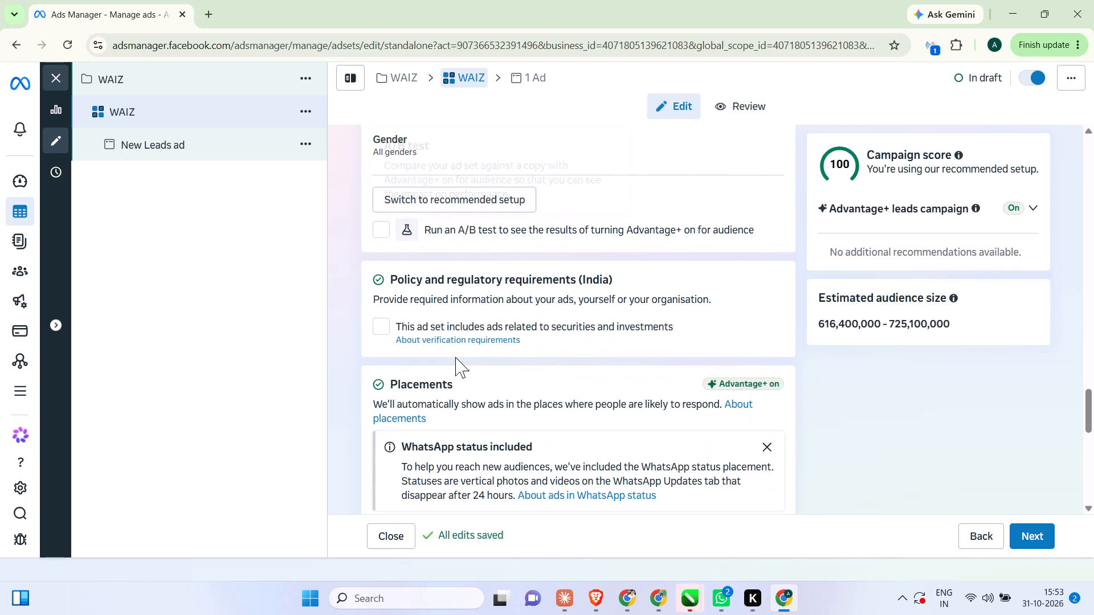
pyautogui.scroll(-11, 501, 374)
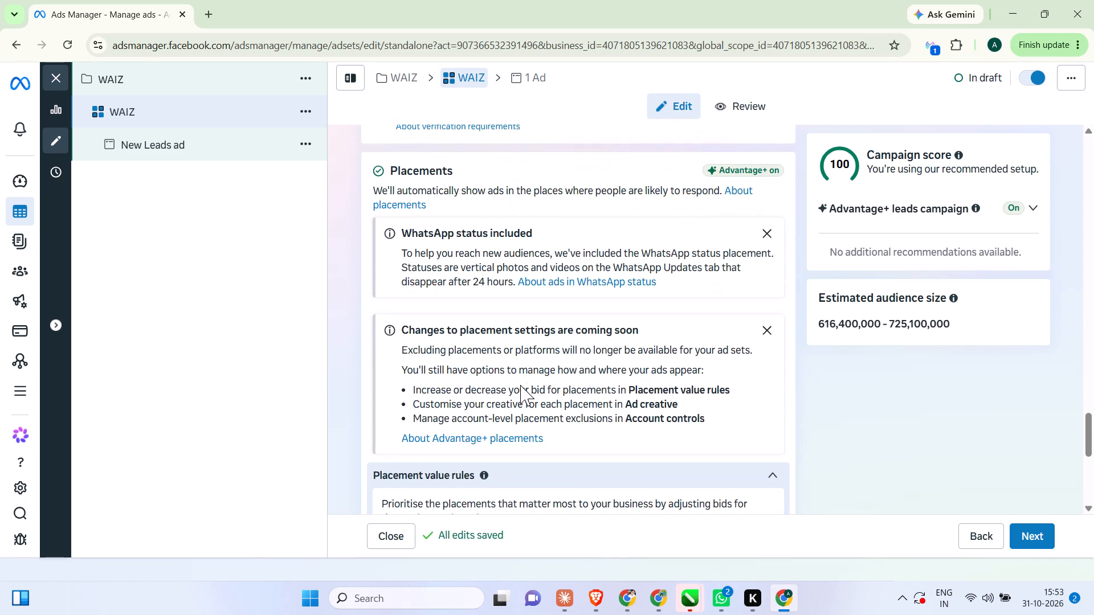
pyautogui.scroll(-20, 520, 385)
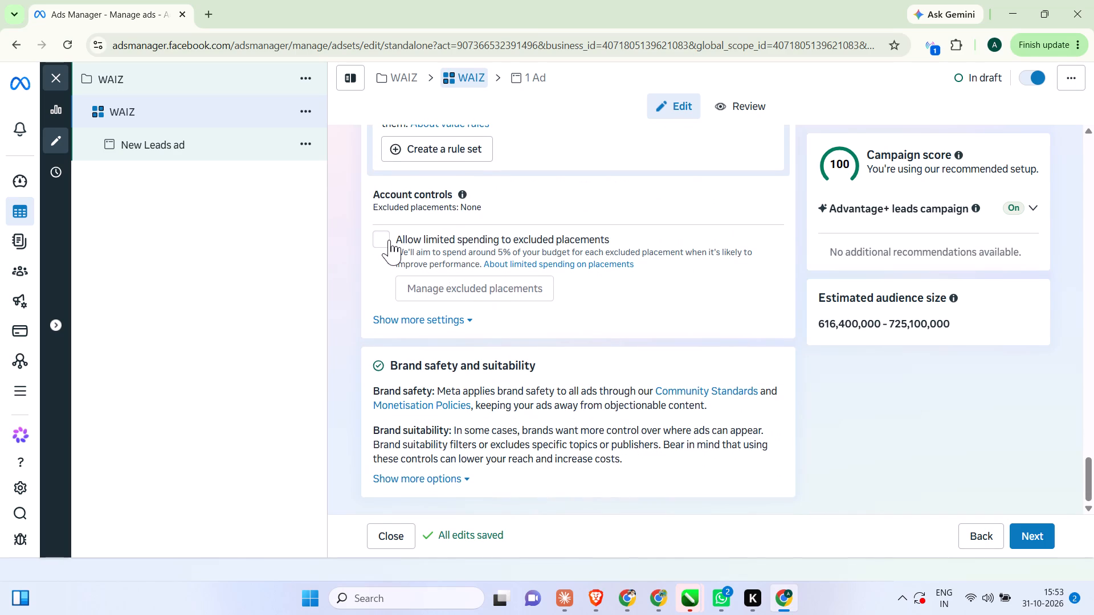
pyautogui.scroll(-5, 589, 379)
pyautogui.scroll(20, 785, 425)
pyautogui.scroll(14, 785, 425)
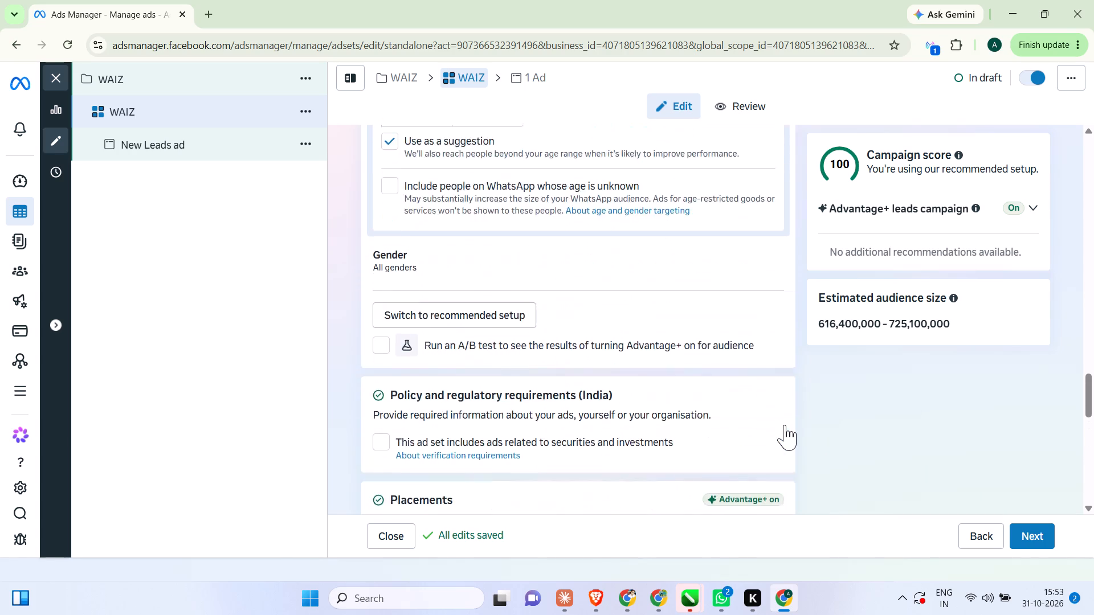
pyautogui.scroll(14, 785, 425)
pyautogui.scroll(8, 785, 425)
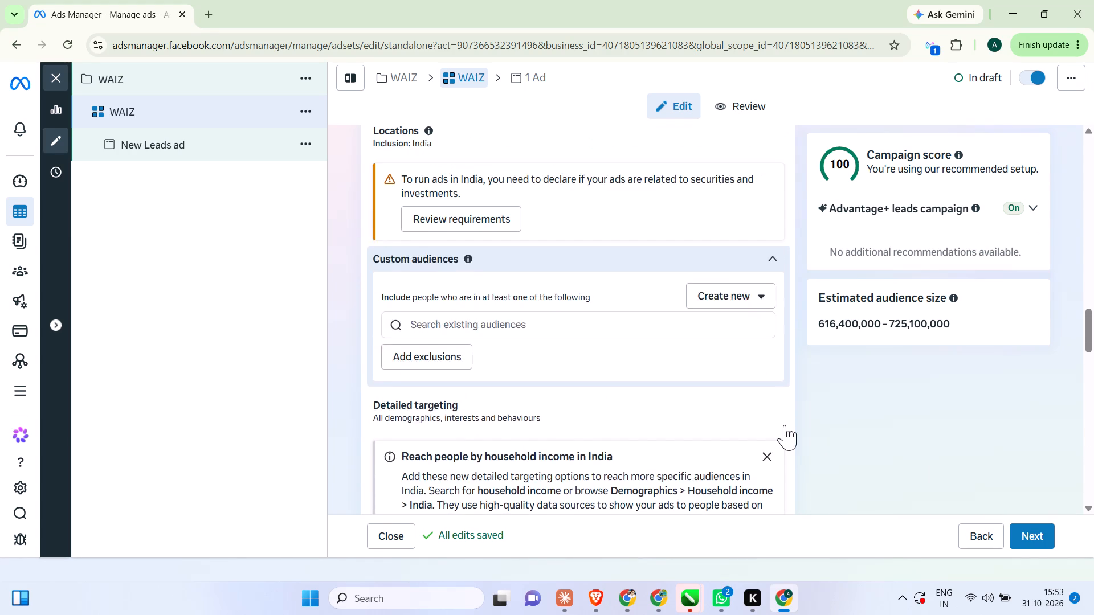
pyautogui.scroll(5, 785, 425)
pyautogui.scroll(13, 690, 438)
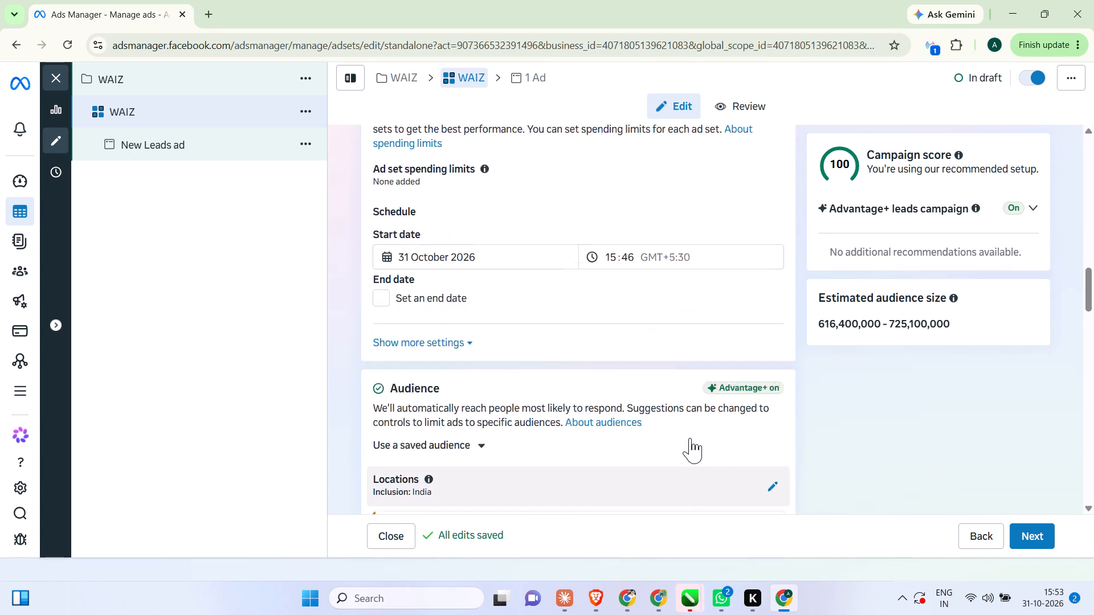
pyautogui.scroll(-20, 690, 438)
pyautogui.scroll(-4, 690, 438)
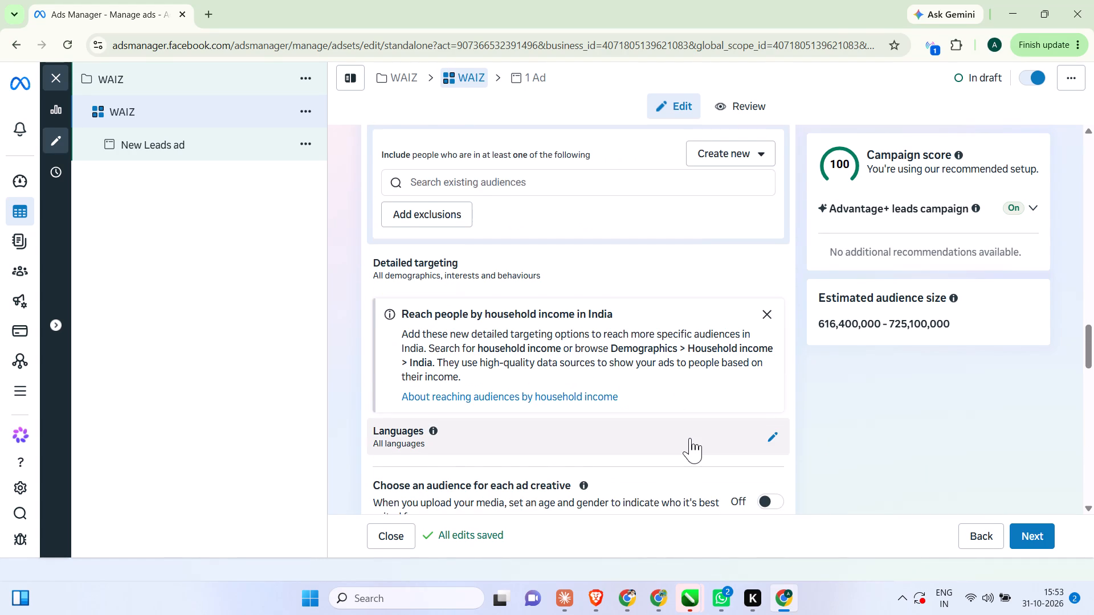
pyautogui.scroll(-4, 690, 438)
pyautogui.scroll(11, 690, 438)
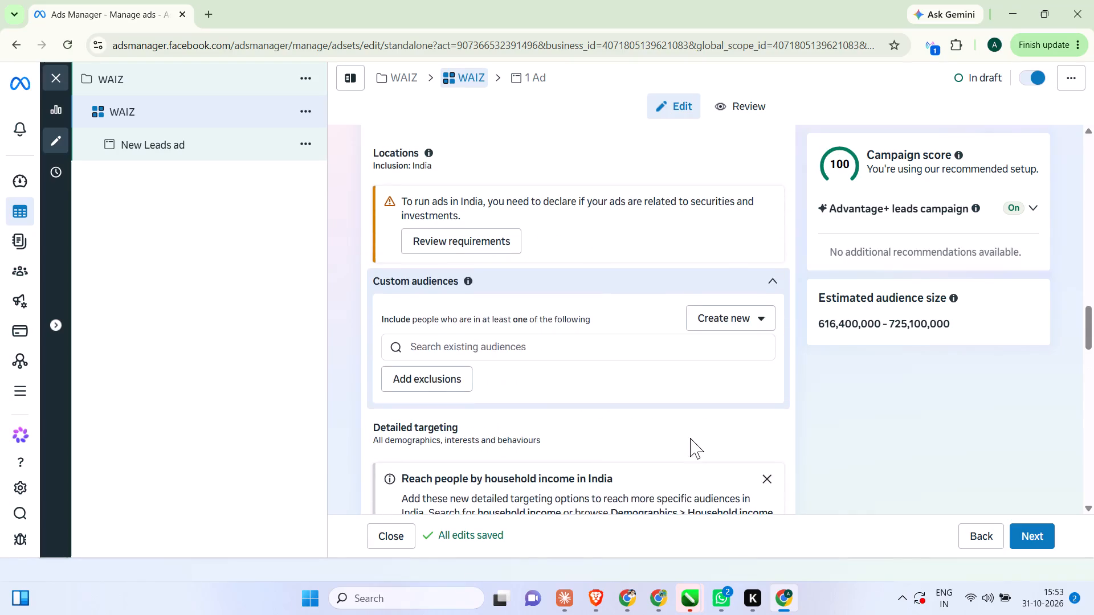
pyautogui.scroll(5, 690, 438)
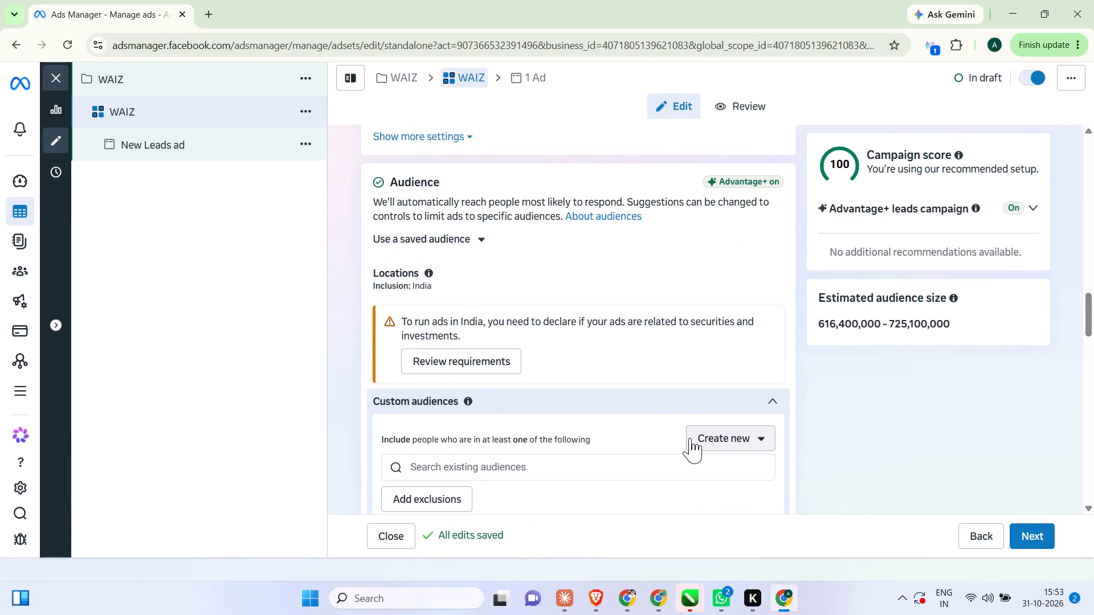
# Review the WAIZ ad set's schedule, budget, live video, WhatsApp destination and performance goal settings.
pyautogui.scroll(11, 690, 438)
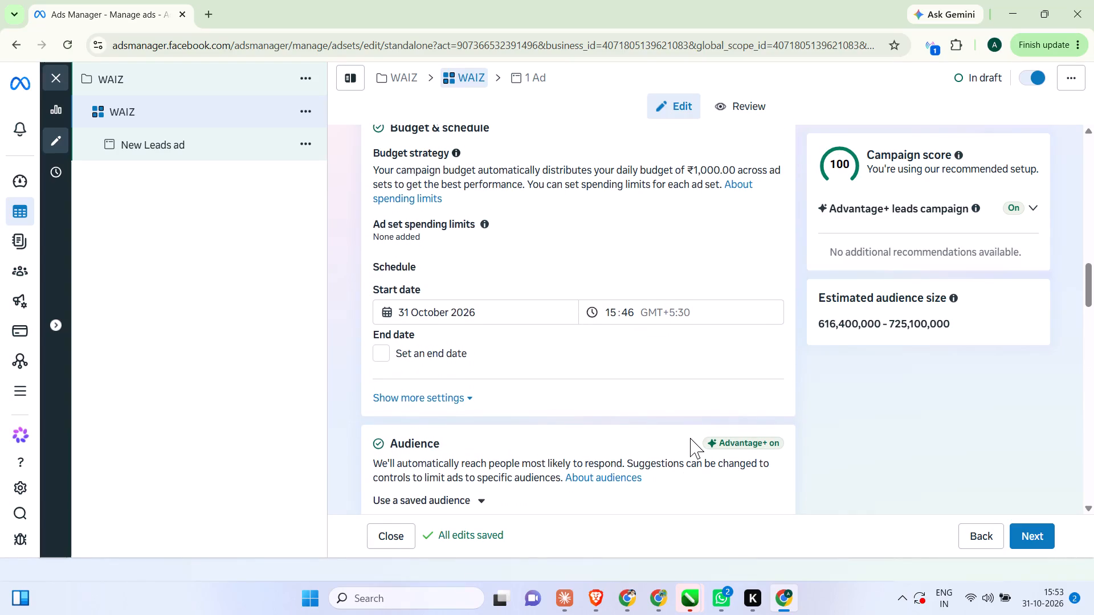
pyautogui.scroll(15, 690, 438)
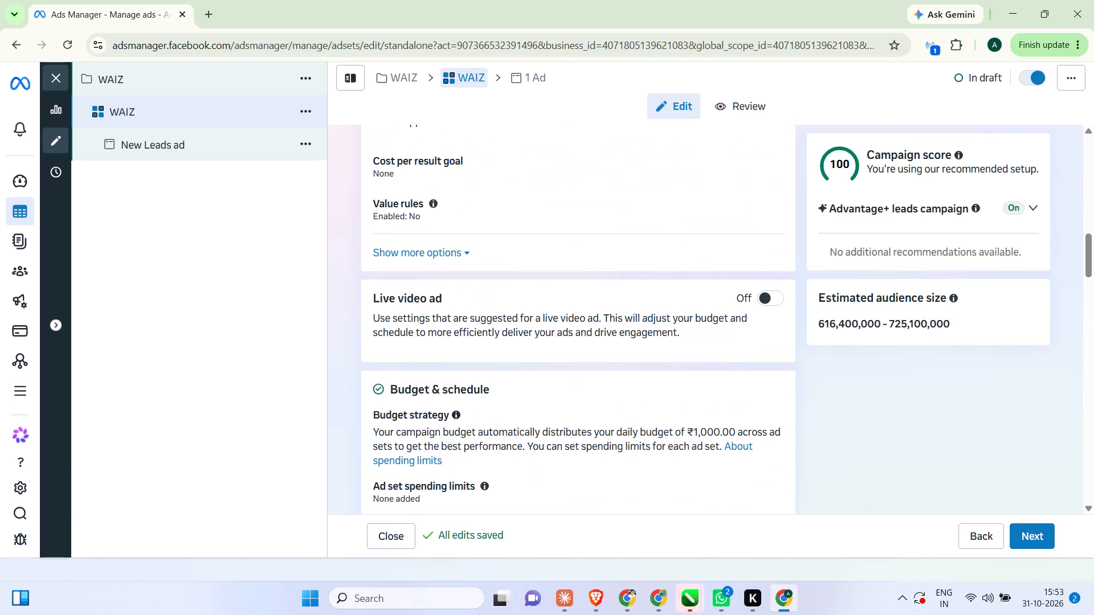
pyautogui.scroll(14, 690, 438)
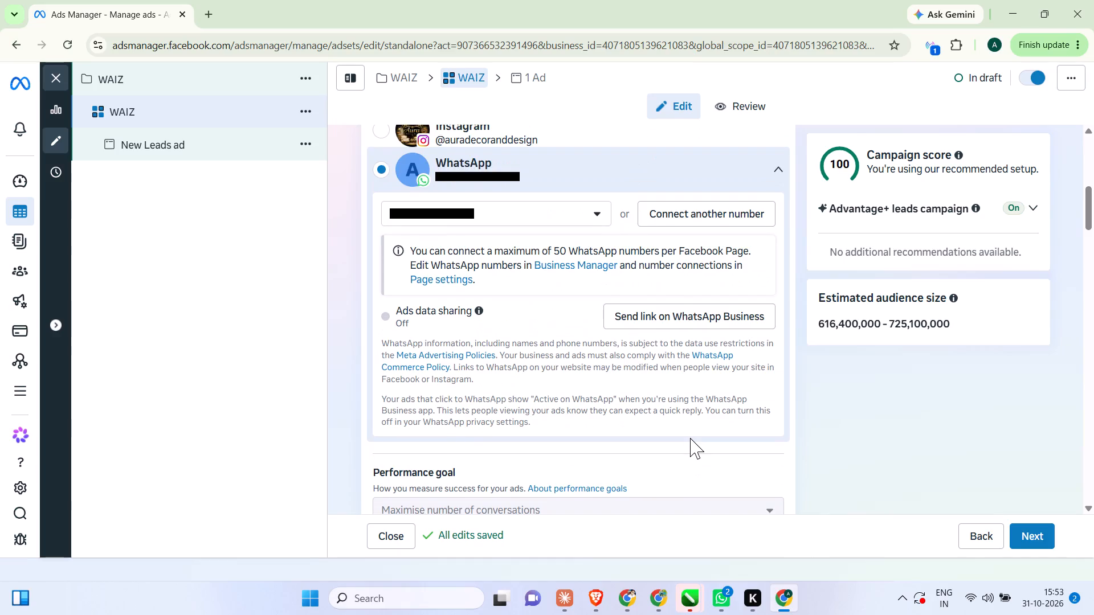
pyautogui.scroll(-3, 690, 438)
pyautogui.scroll(3, 690, 438)
pyautogui.scroll(-10, 690, 438)
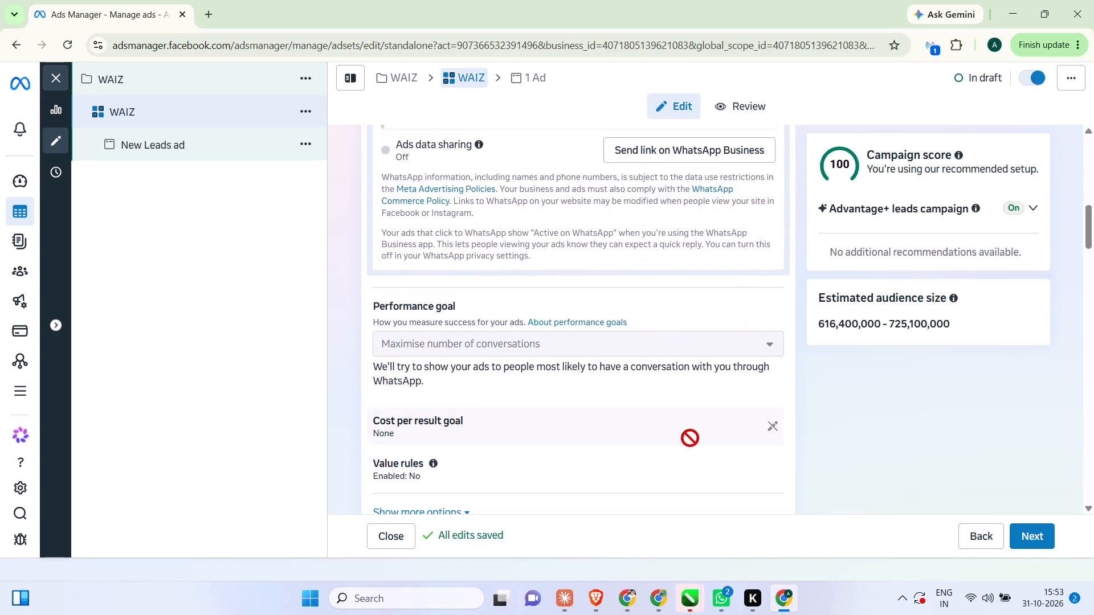
pyautogui.scroll(-2, 690, 438)
# Proceed from the ad set to the New Leads ad and turn on its ad preview.
pyautogui.click(1033, 536)
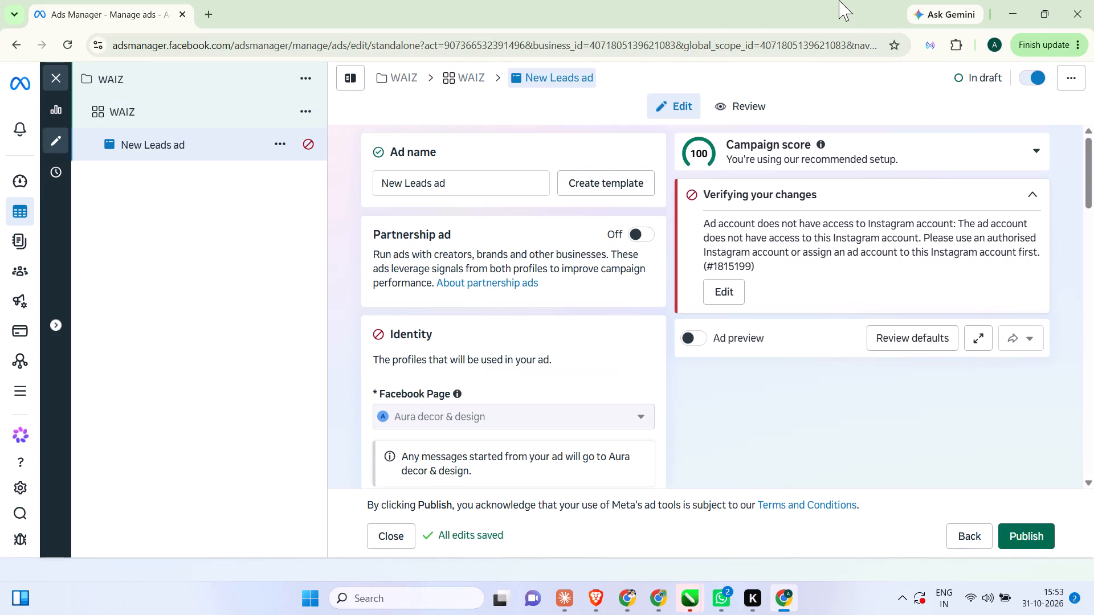
pyautogui.click(701, 335)
# Set the ad's Instagram profile to auradecoranddesign in the Identity section.
pyautogui.scroll(-6, 700, 335)
pyautogui.scroll(-2, 645, 283)
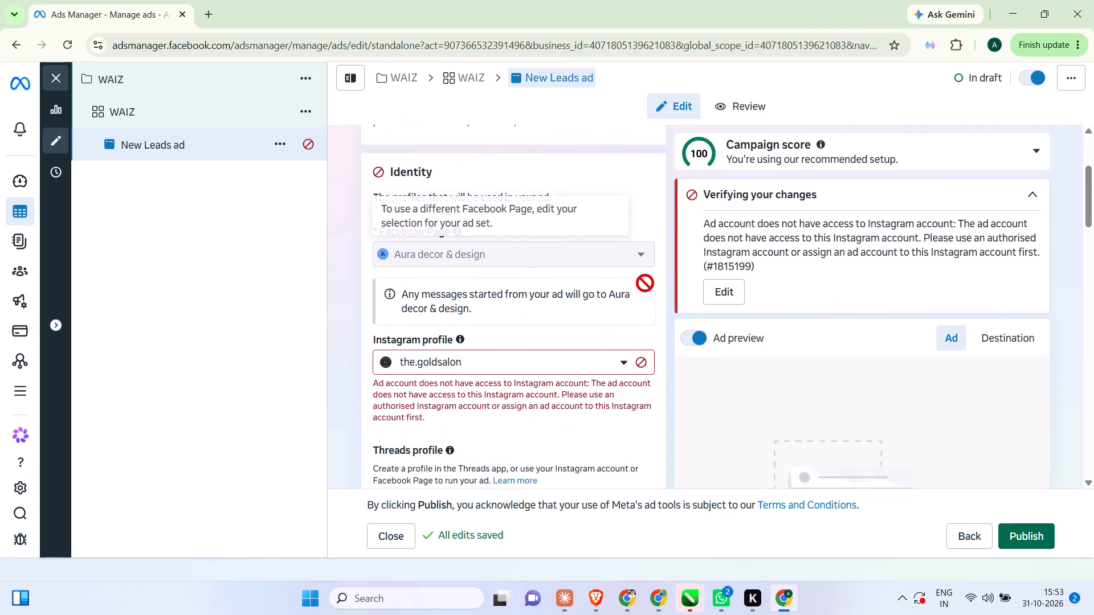
pyautogui.scroll(-2, 645, 283)
pyautogui.click(624, 292)
pyautogui.click(510, 343)
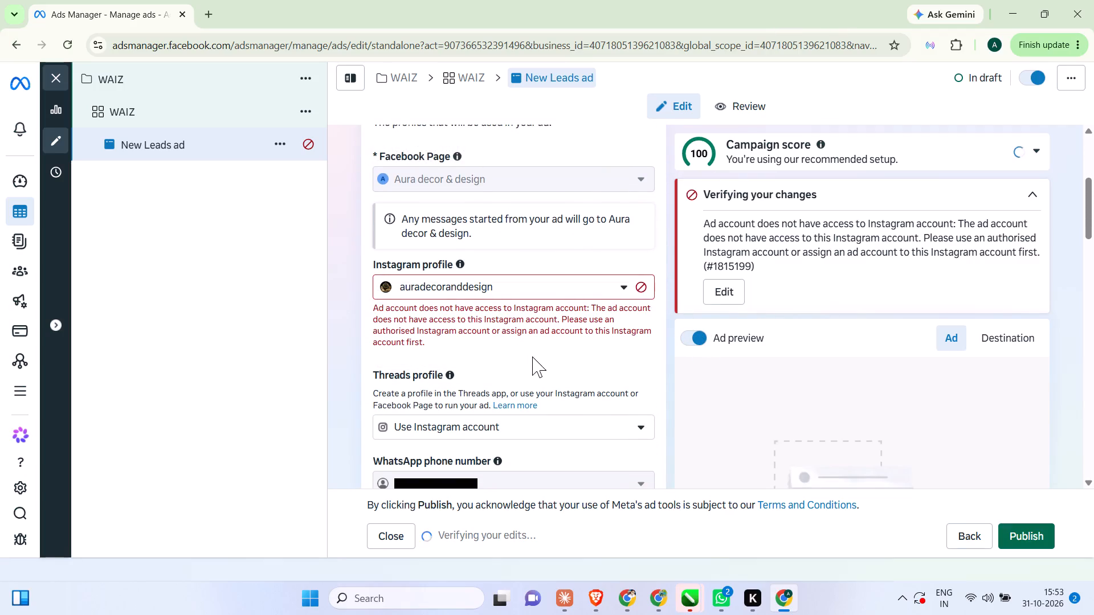
pyautogui.click(561, 293)
pyautogui.click(457, 345)
pyautogui.click(493, 382)
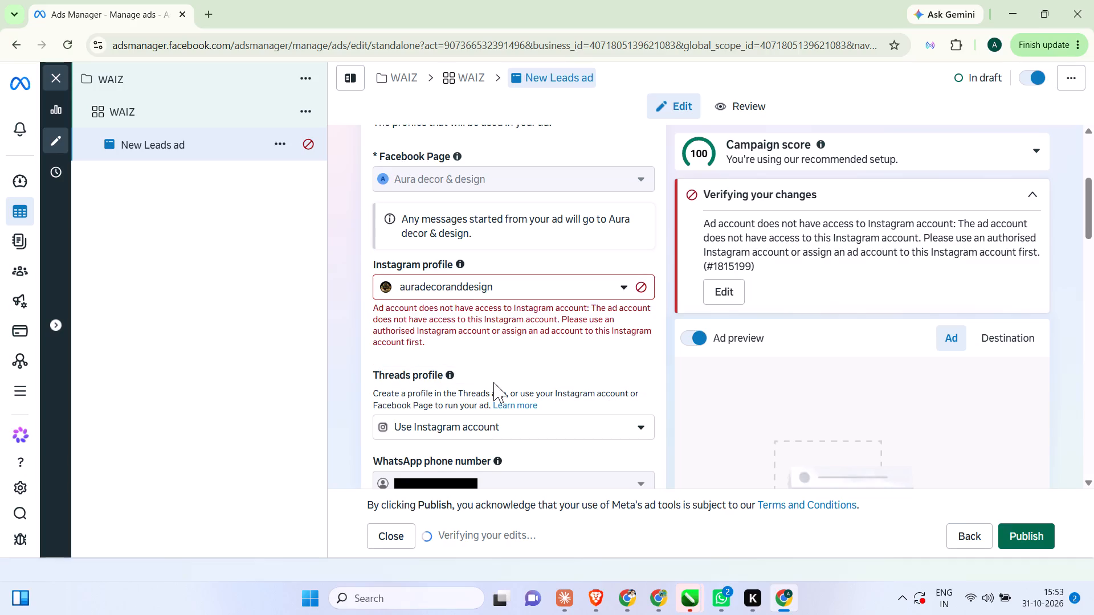
# Review the ad's WhatsApp number, ad setup options, format, multi-advertiser and destination settings.
pyautogui.scroll(-3, 510, 384)
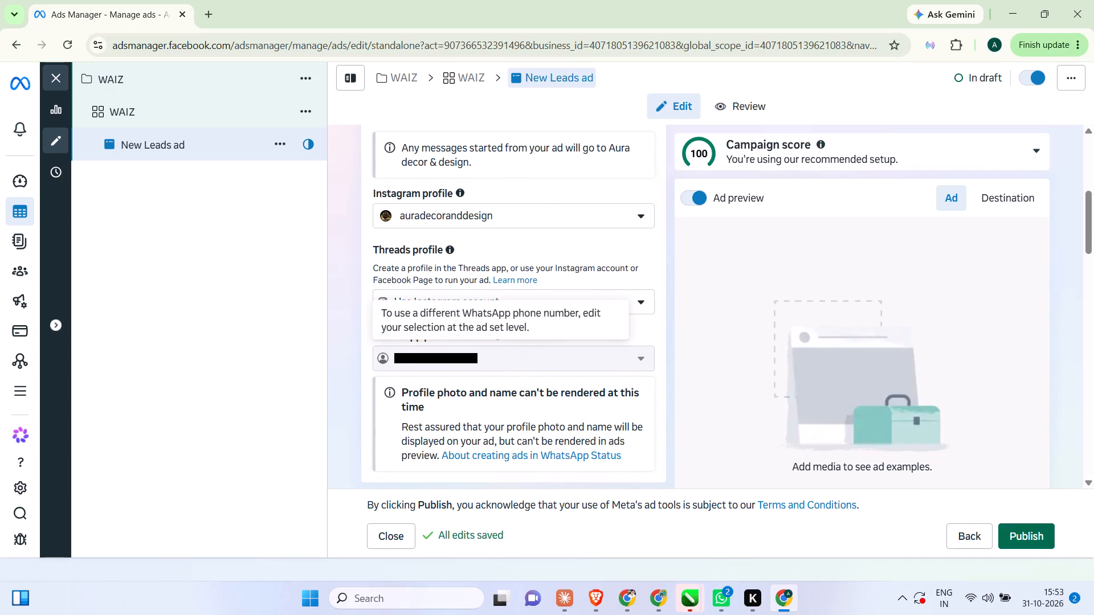
pyautogui.scroll(-3, 572, 353)
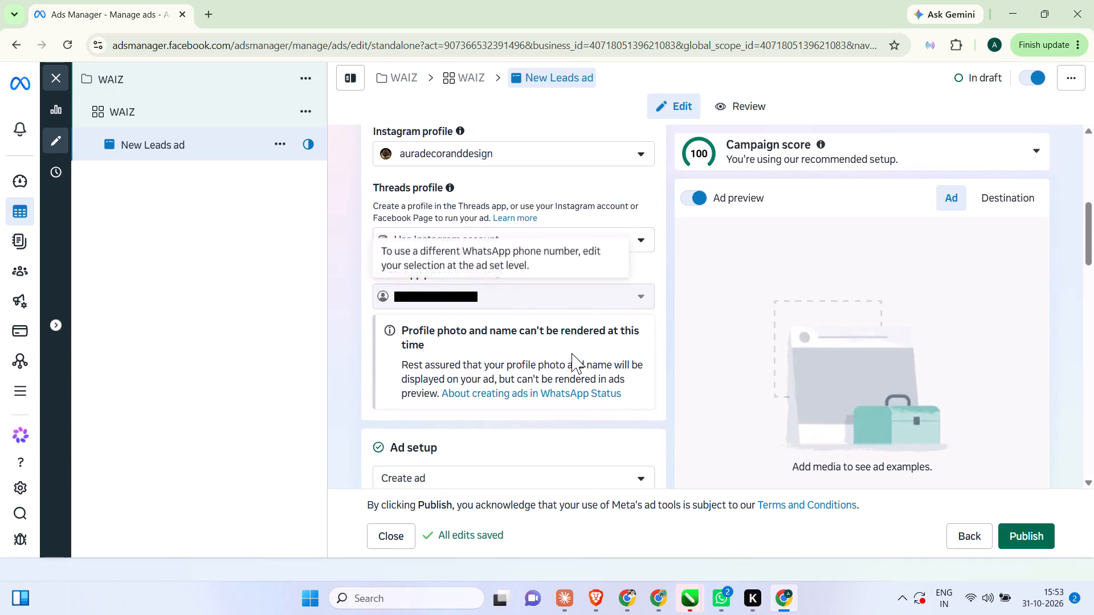
pyautogui.scroll(-6, 572, 353)
pyautogui.click(551, 336)
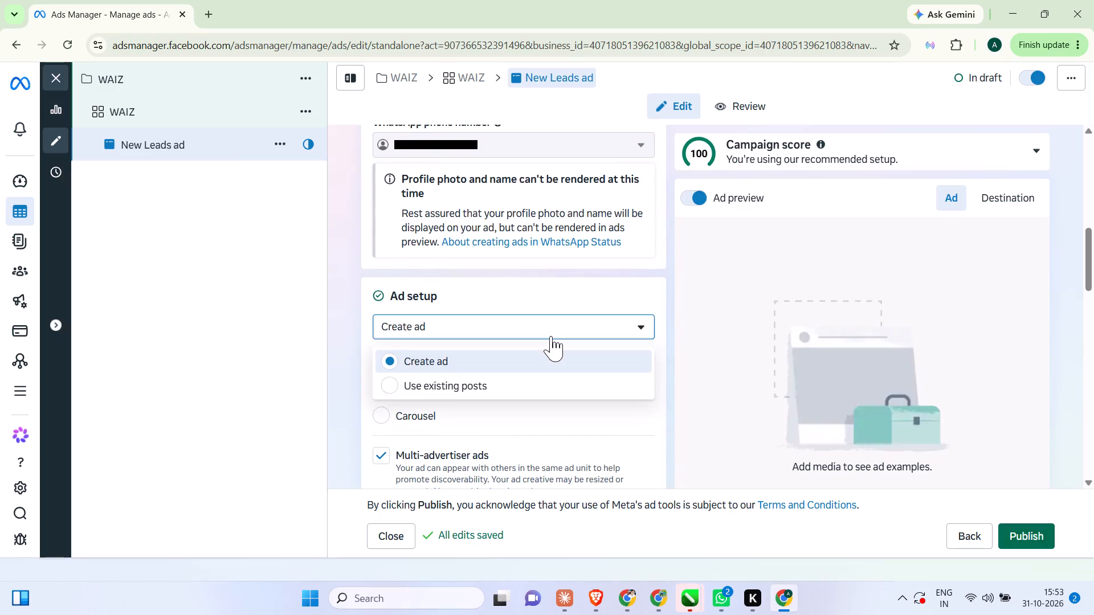
pyautogui.click(551, 336)
pyautogui.scroll(-11, 552, 345)
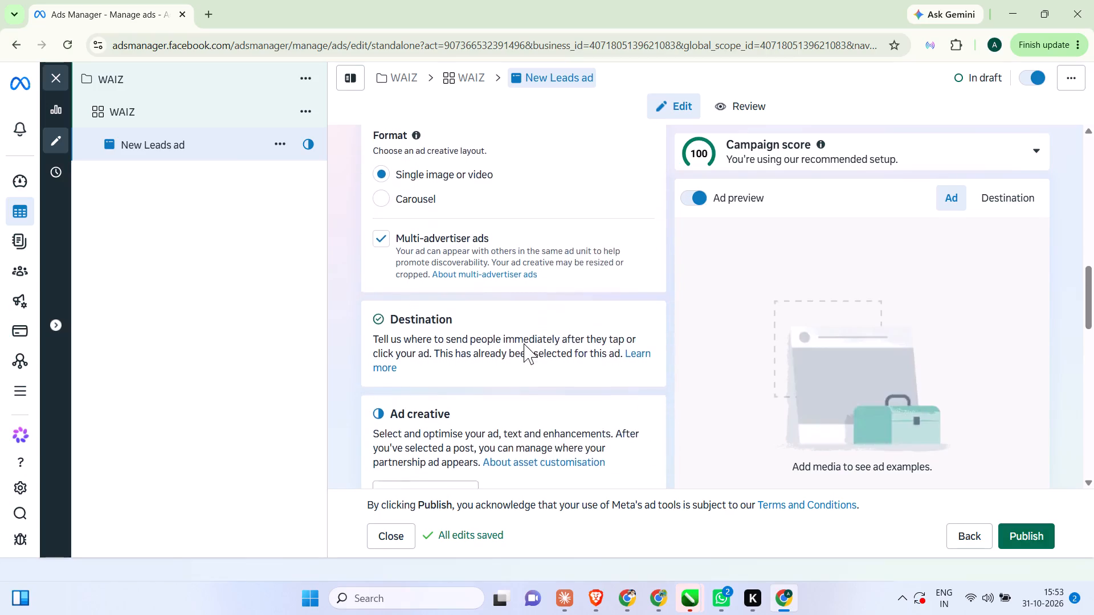
# Start setting up the New Leads ad's creative as a video ad.
pyautogui.scroll(-4, 524, 343)
pyautogui.click(461, 351)
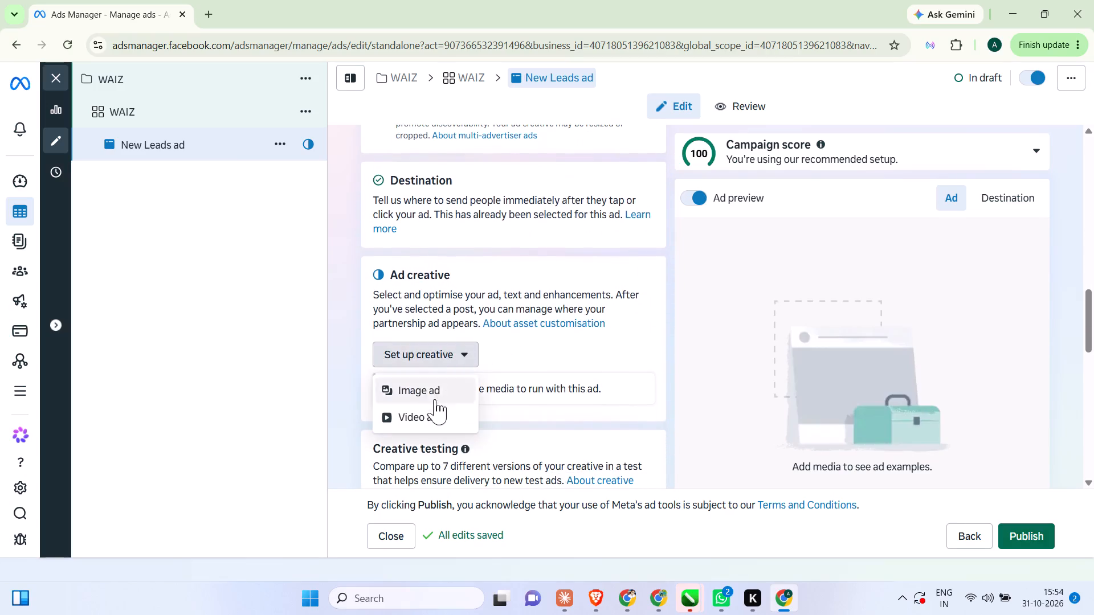
pyautogui.click(434, 405)
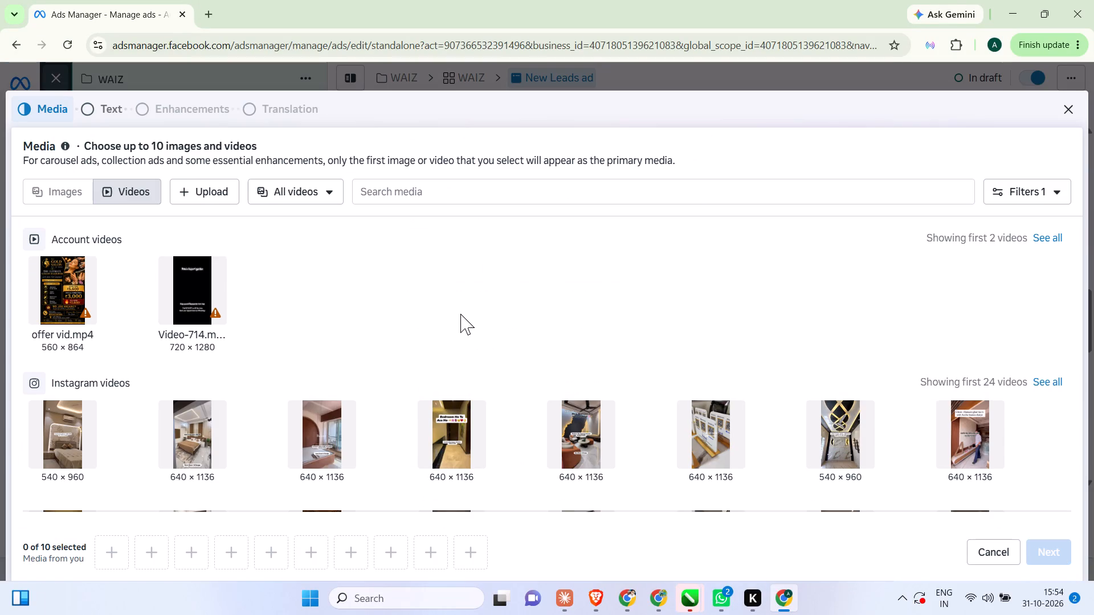
# Browse the account and Instagram videos available as media for the New Leads ad.
pyautogui.scroll(-10, 460, 314)
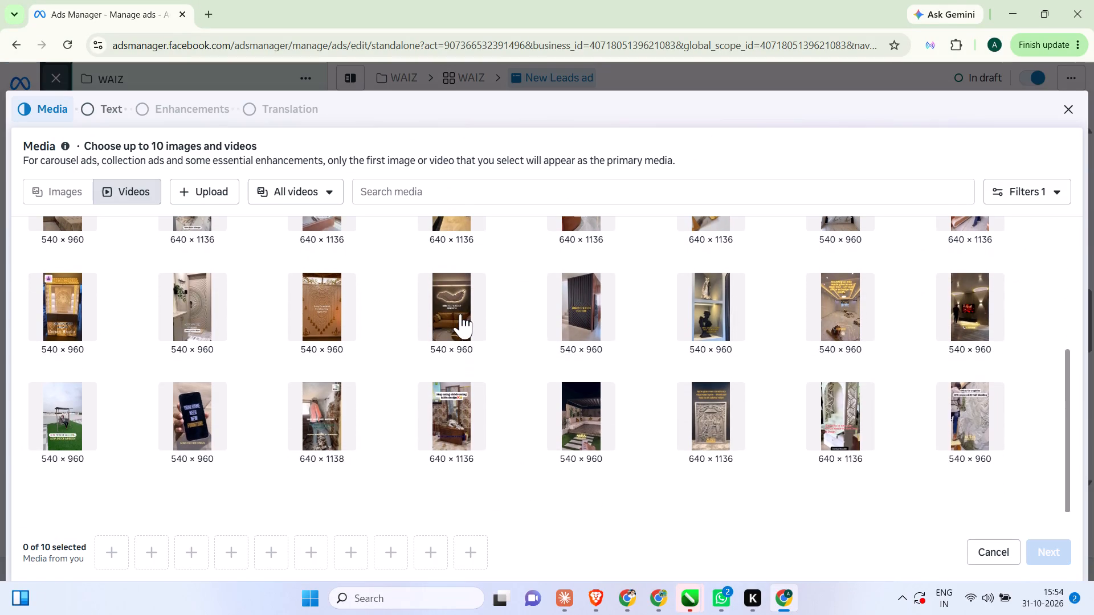
pyautogui.scroll(17, 460, 314)
pyautogui.scroll(6, 460, 314)
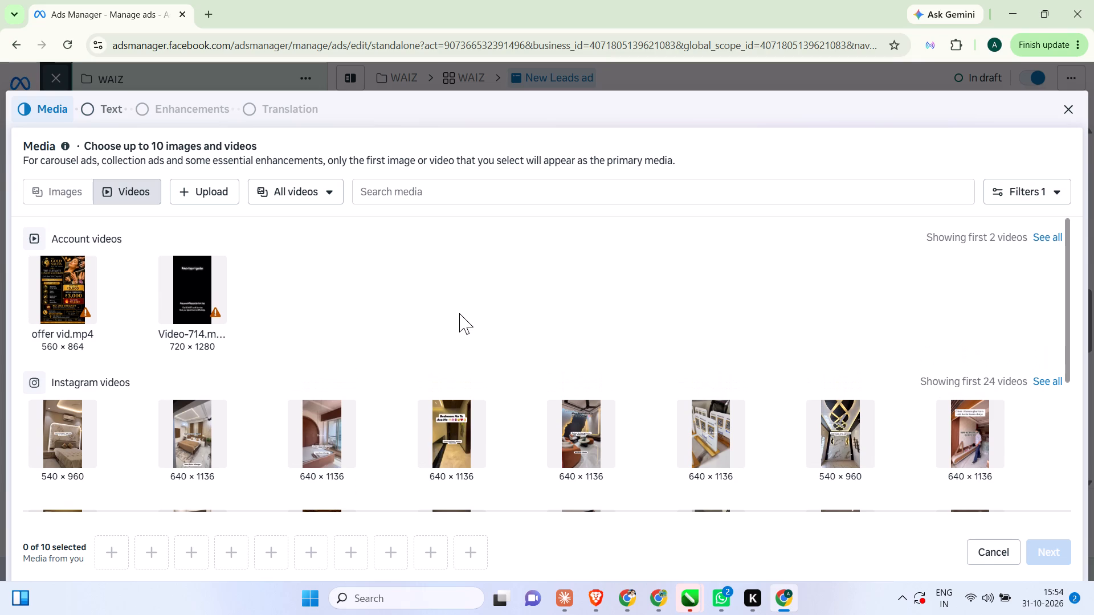
pyautogui.scroll(-16, 463, 315)
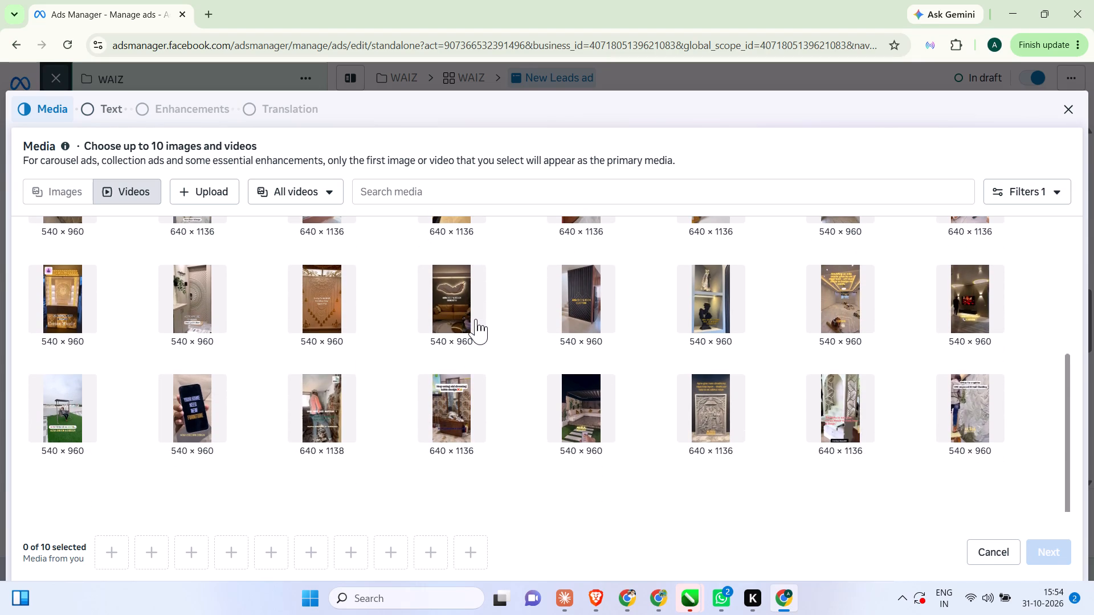
pyautogui.scroll(9, 476, 319)
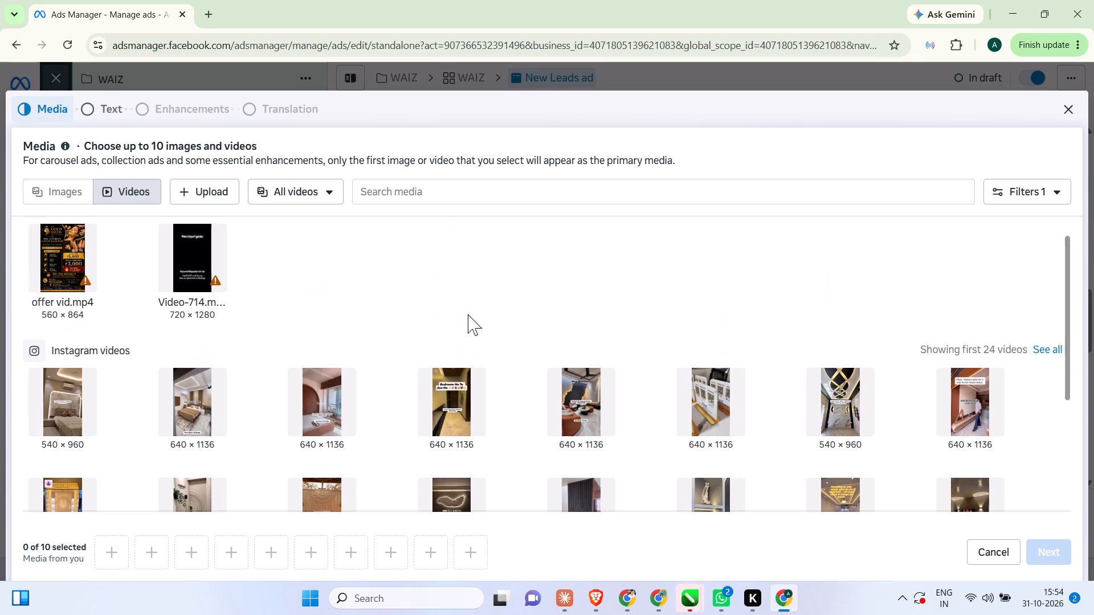
pyautogui.scroll(7, 378, 251)
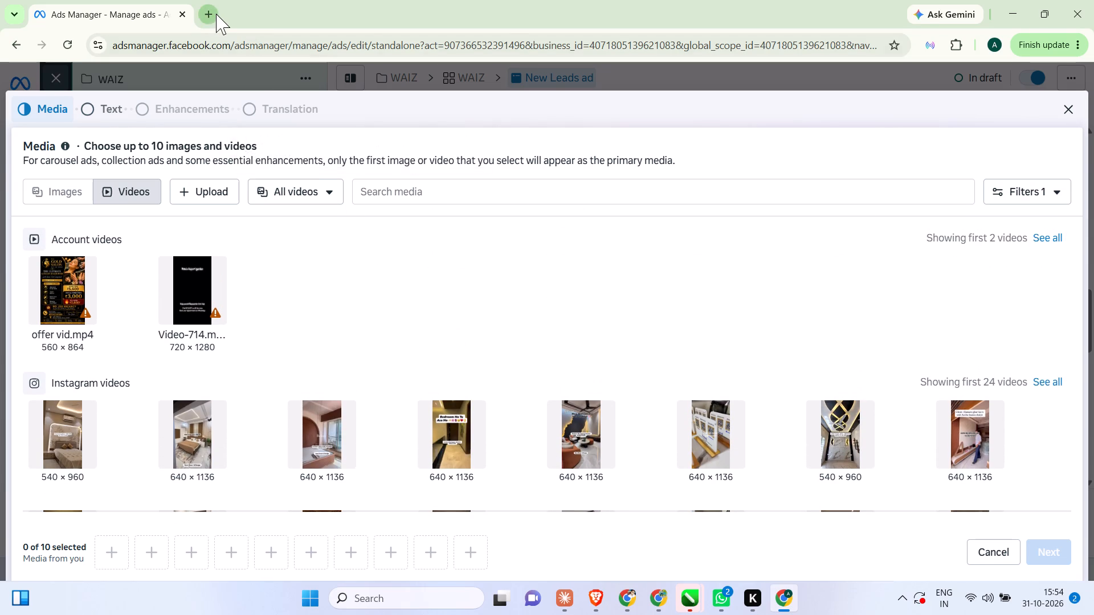
# Search Google for "pinterest video download" in a new tab and open the KlickPin Pinterest Video Downloader.
pyautogui.click(216, 14)
pyautogui.write('PIN')
pyautogui.press('space')
pyautogui.press('BackSpace')
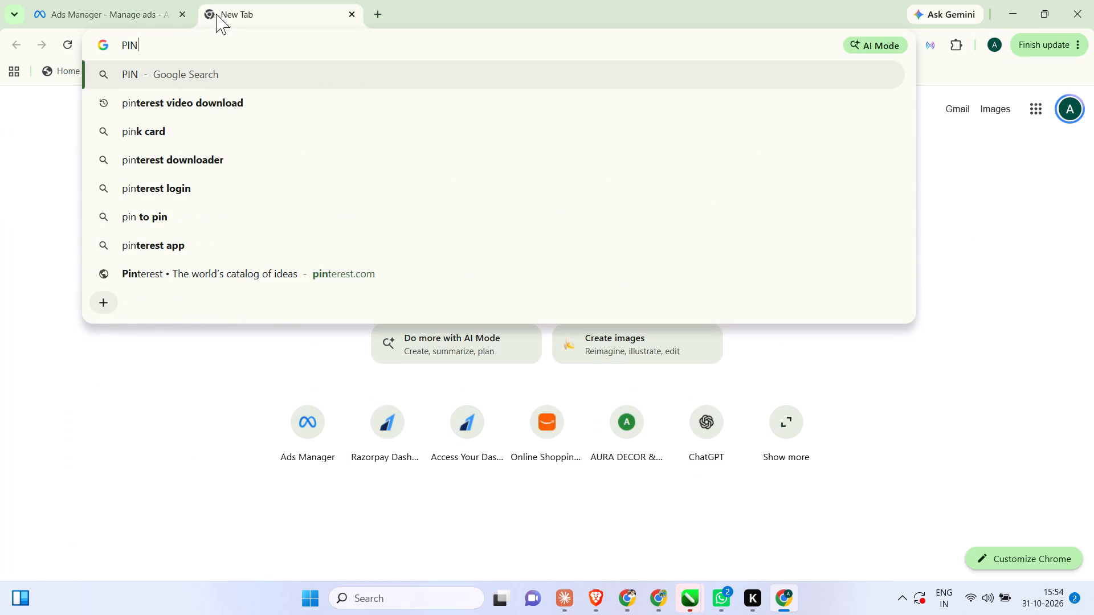
pyautogui.press('Down')
pyautogui.press('Return')
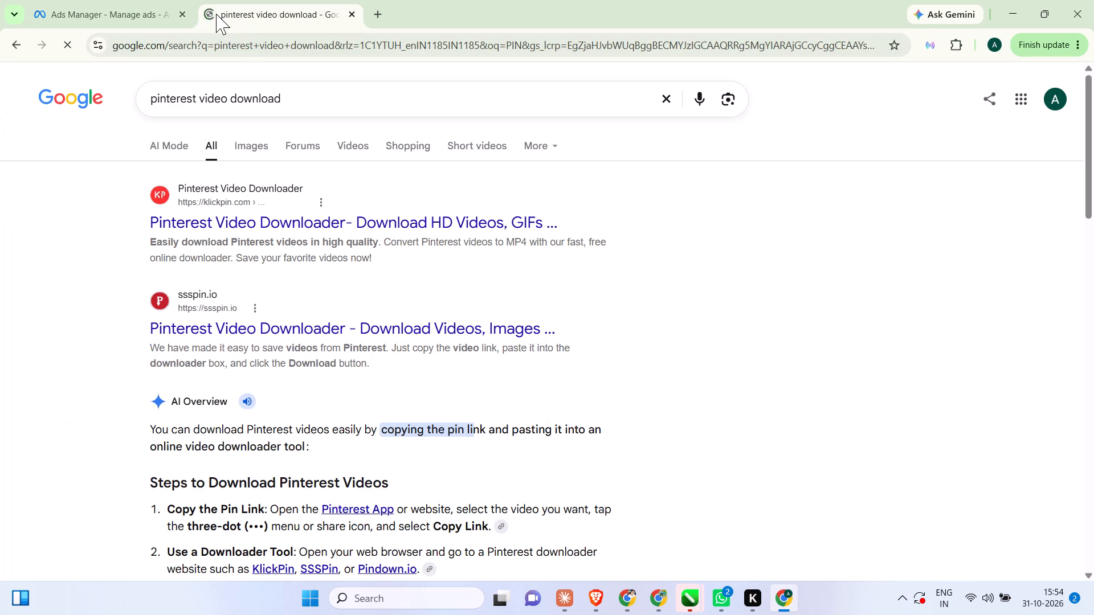
pyautogui.click(364, 213)
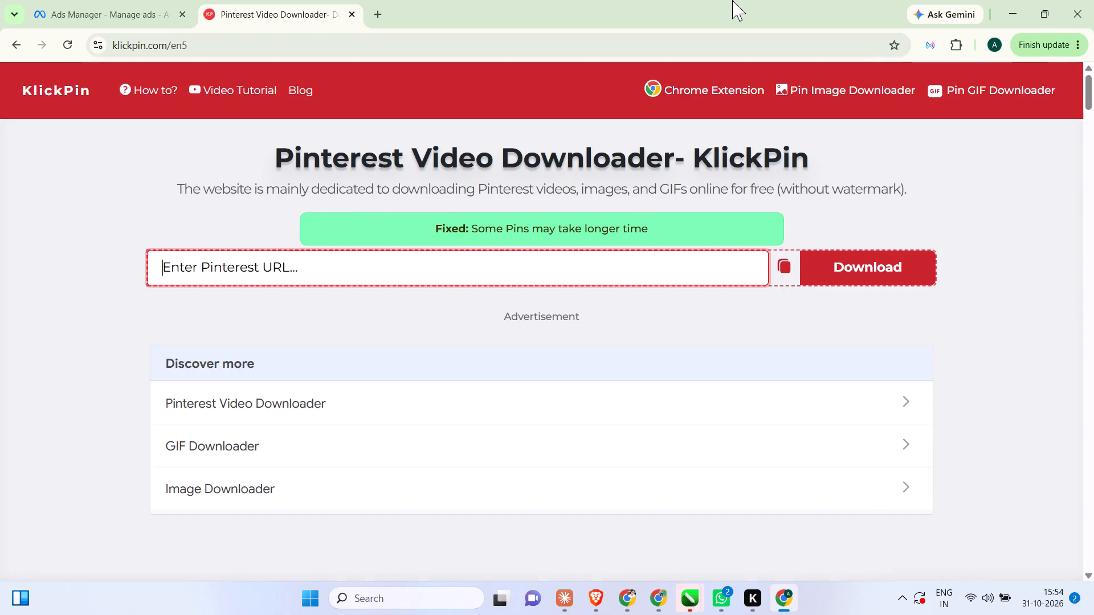
# Switch to the Chrome window with the acrylic sheet search, search for PINTERES in a new tab and open Pinterest.
pyautogui.click(620, 606)
pyautogui.click(697, 539)
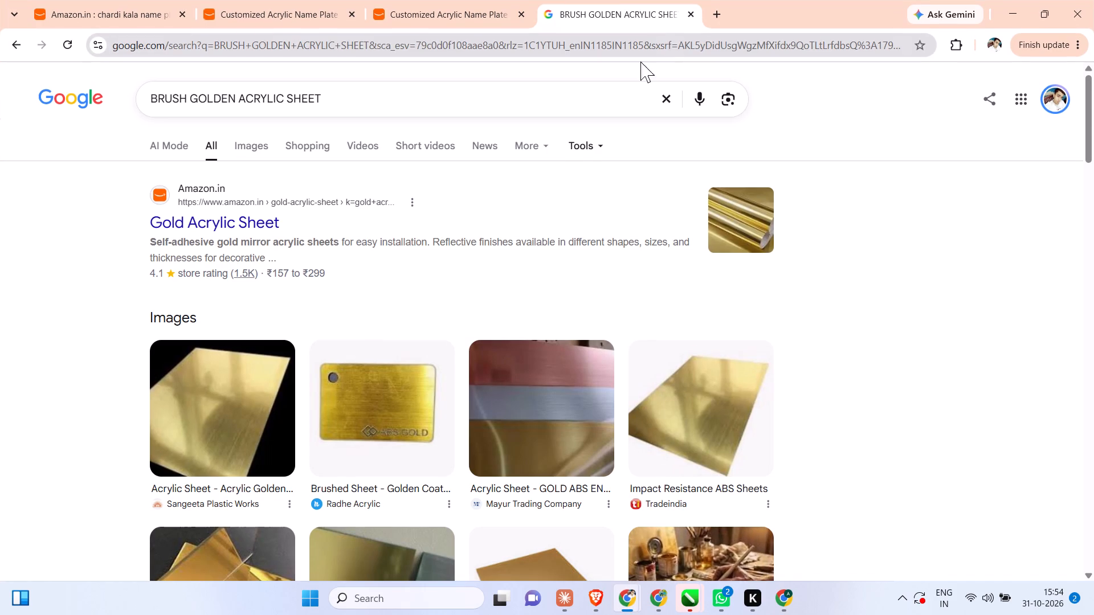
pyautogui.click(722, 15)
pyautogui.write('PIN')
pyautogui.write('TERE')
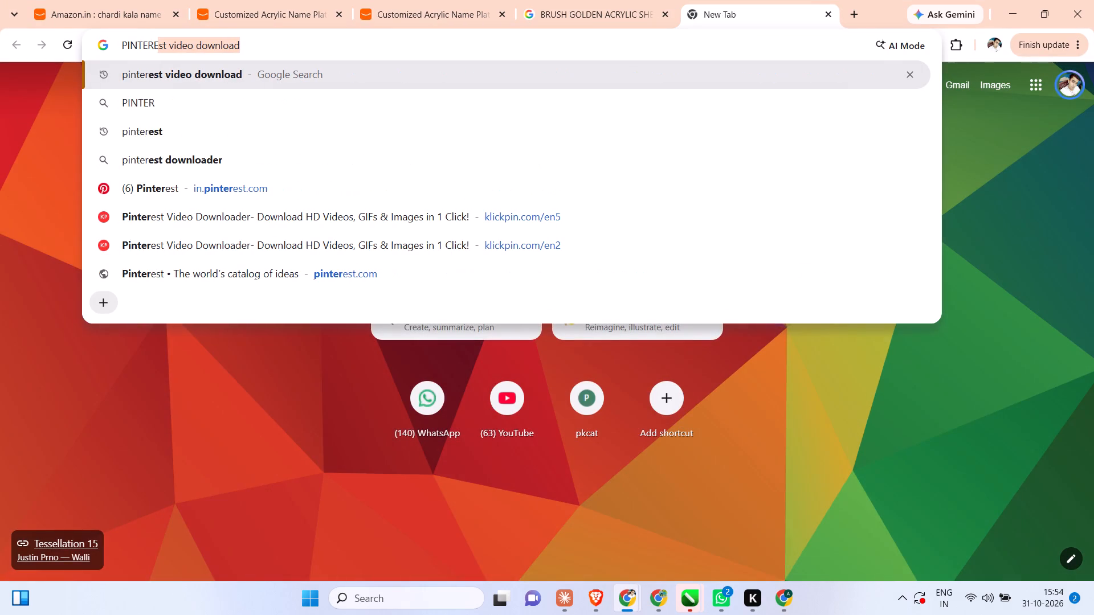
pyautogui.write('S')
pyautogui.press('space')
pyautogui.press('Return')
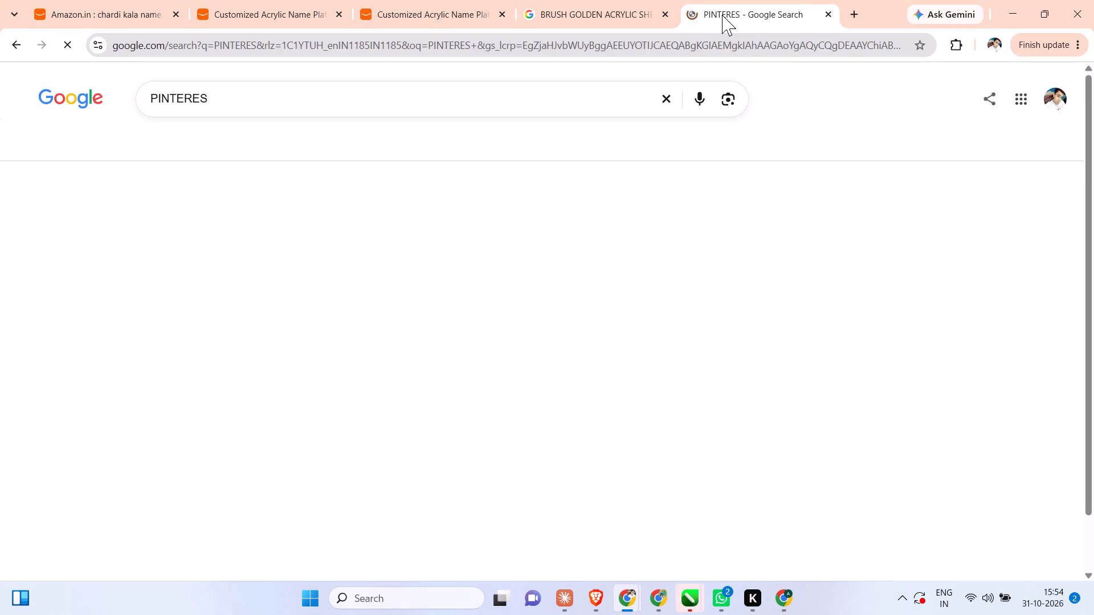
pyautogui.click(164, 272)
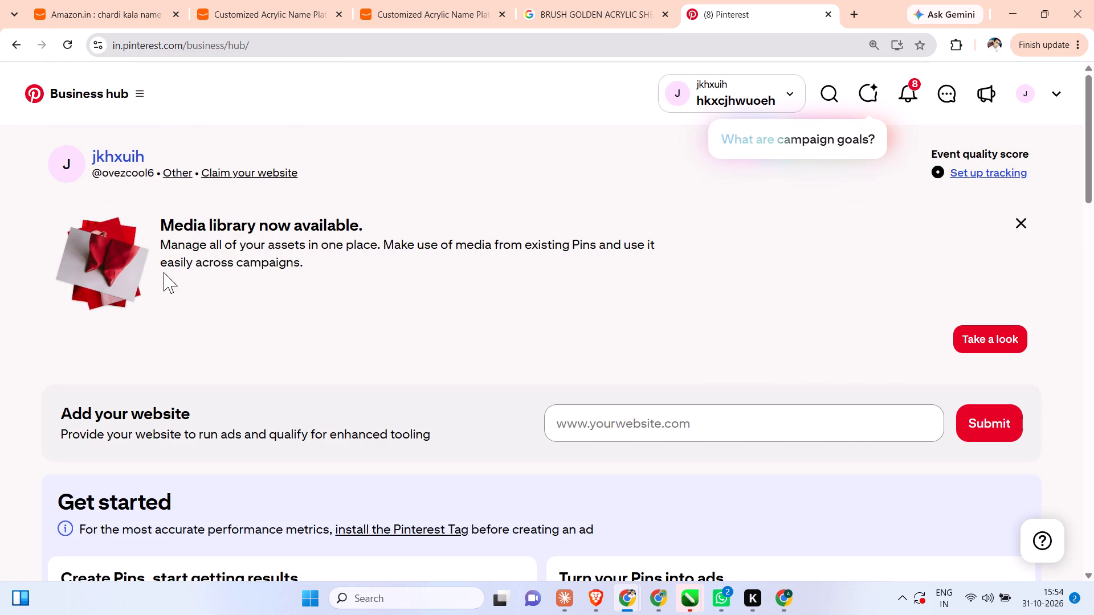
pyautogui.scroll(-20, 161, 286)
pyautogui.scroll(-4, 161, 286)
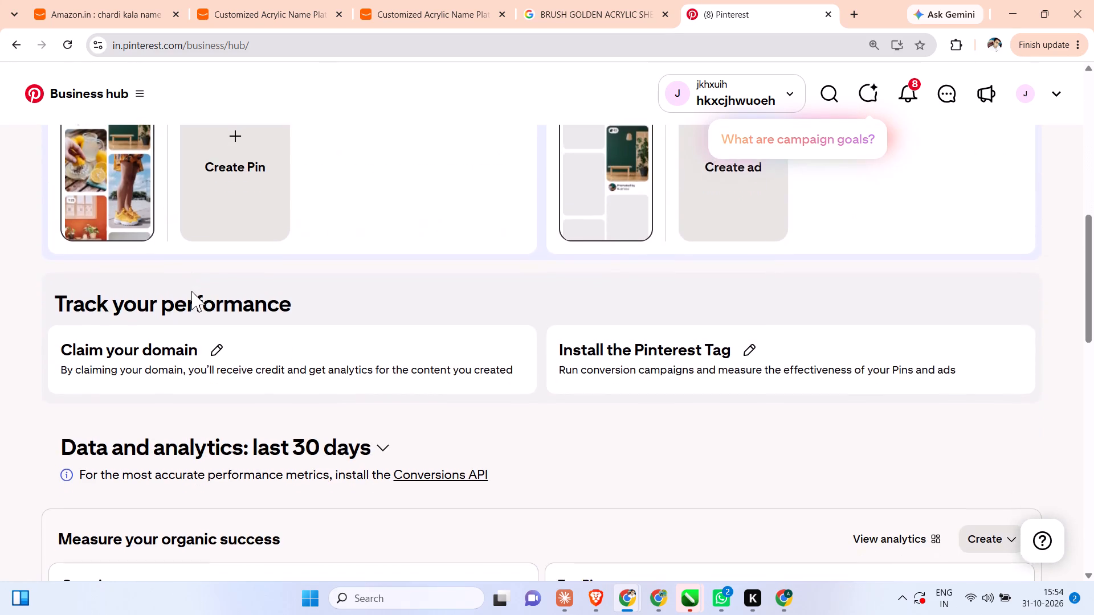
pyautogui.scroll(-14, 191, 291)
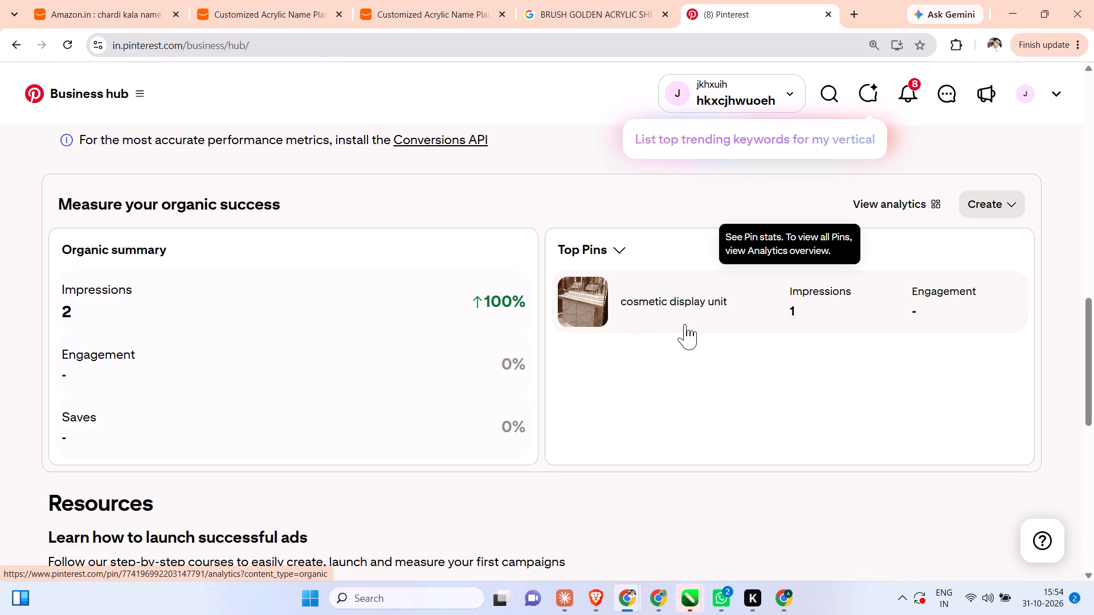
# Search Pinterest for "acrylic logo" using the recent search suggestion.
pyautogui.scroll(20, 685, 324)
pyautogui.scroll(14, 685, 324)
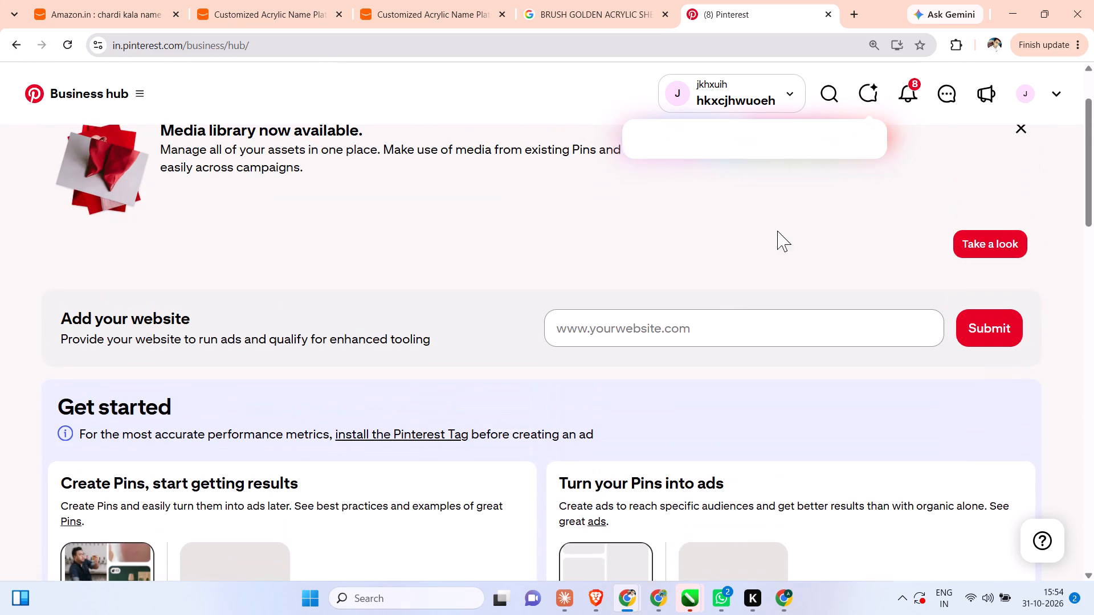
pyautogui.click(828, 98)
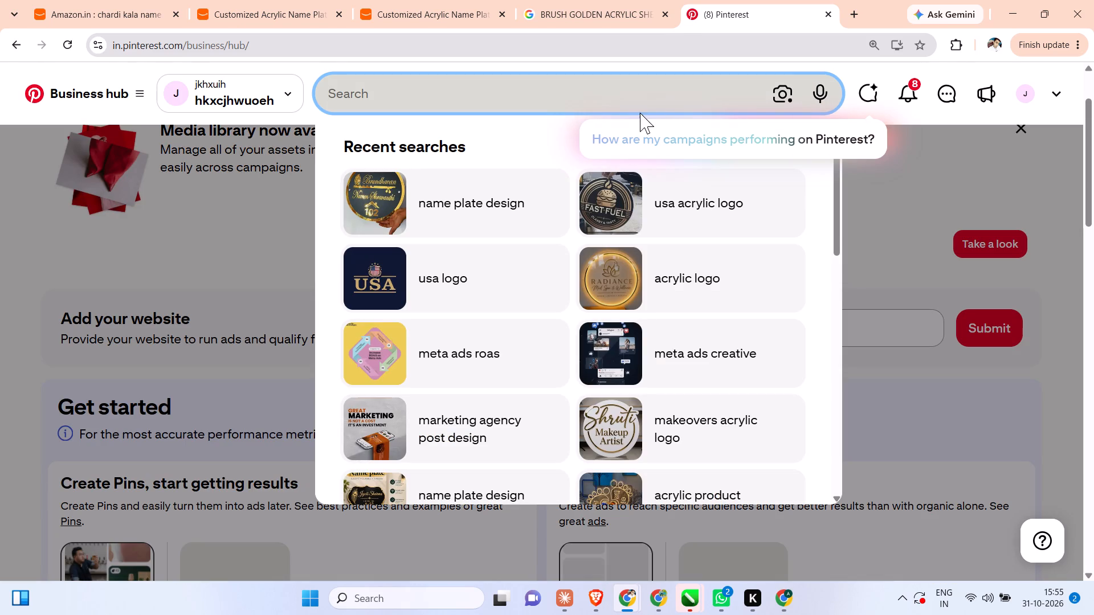
pyautogui.click(669, 296)
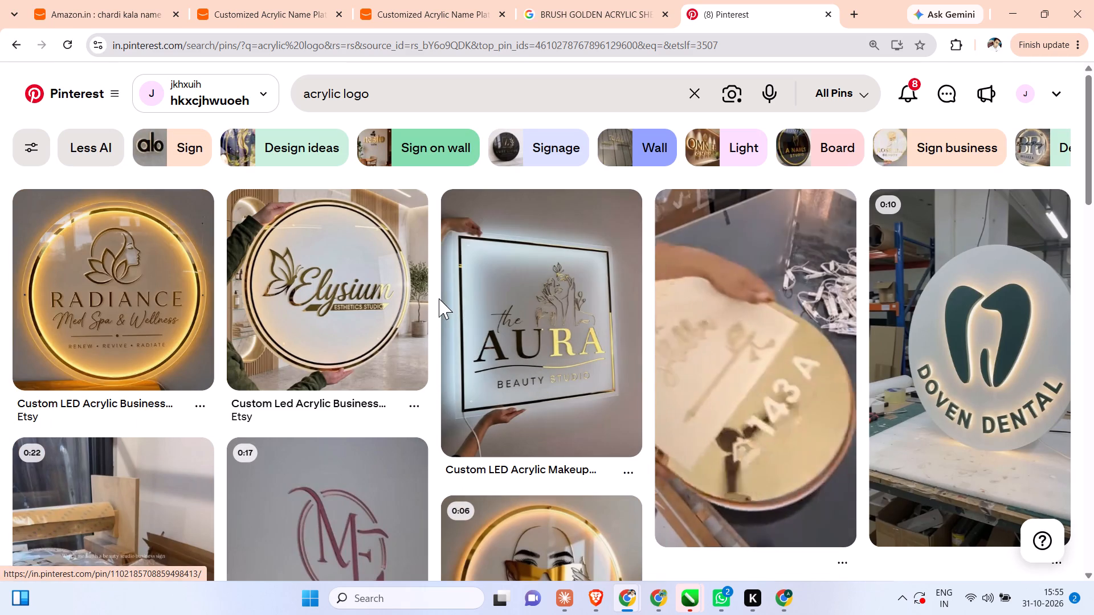
# Browse the acrylic logo pins for a sign video suitable as the ad's media.
pyautogui.scroll(-2, 513, 306)
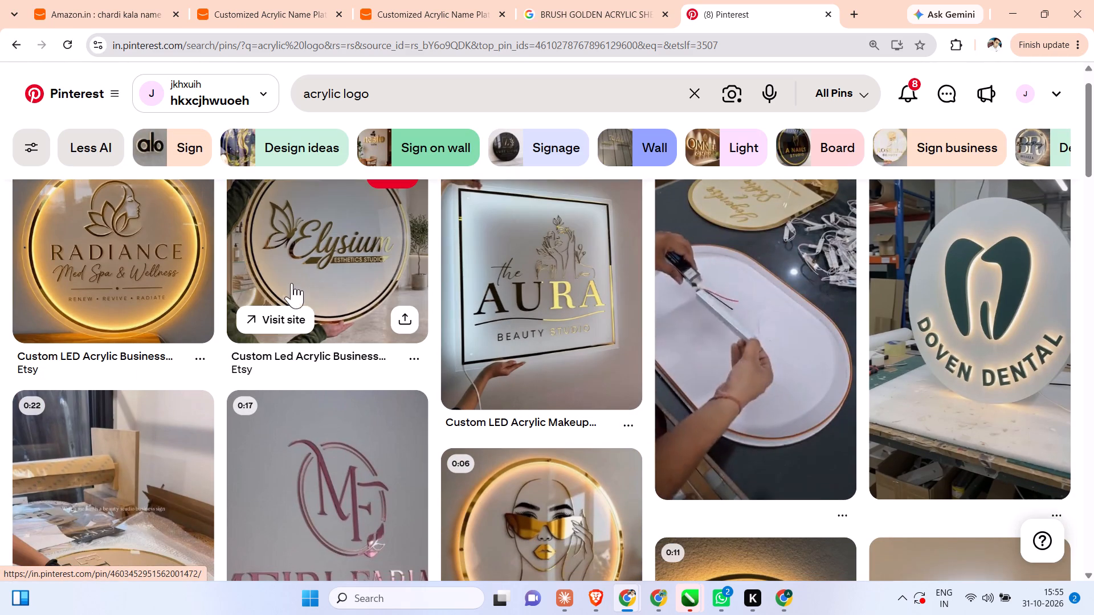
pyautogui.scroll(-5, 194, 266)
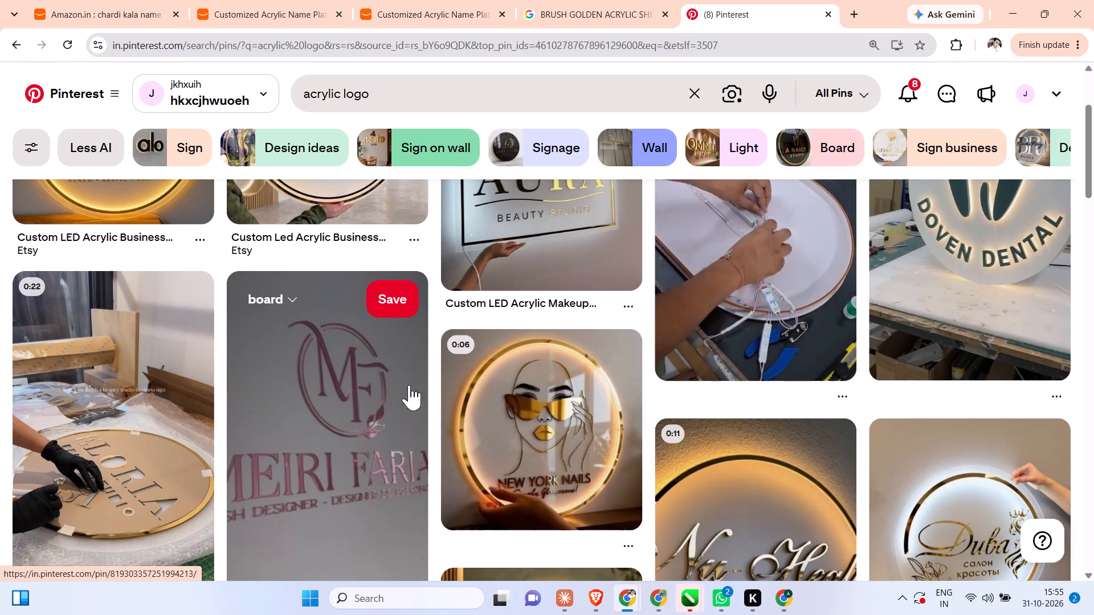
pyautogui.scroll(-11, 507, 409)
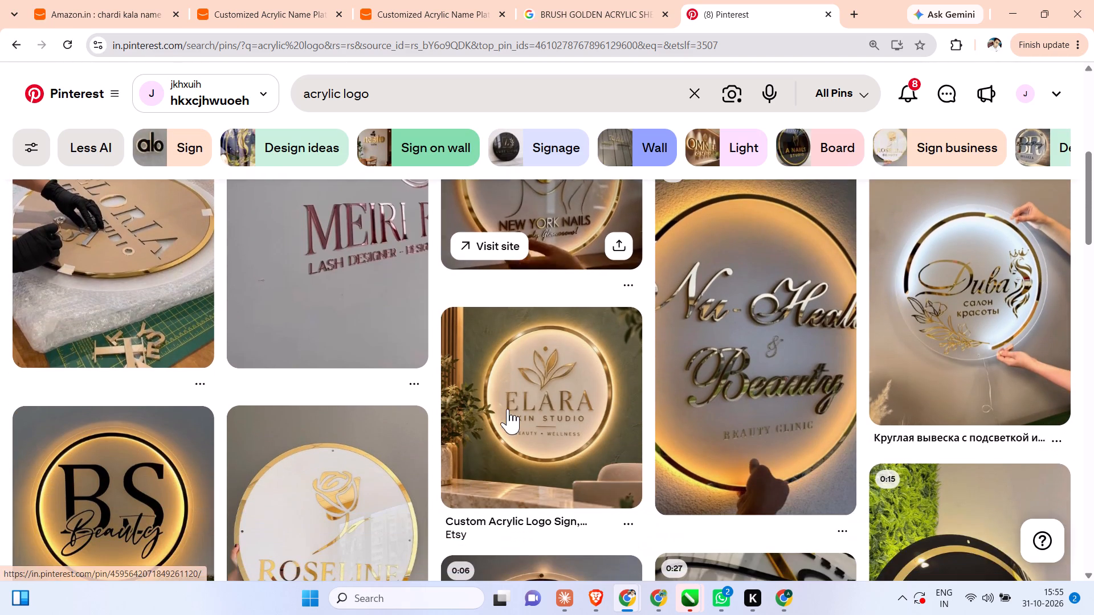
pyautogui.scroll(-12, 508, 409)
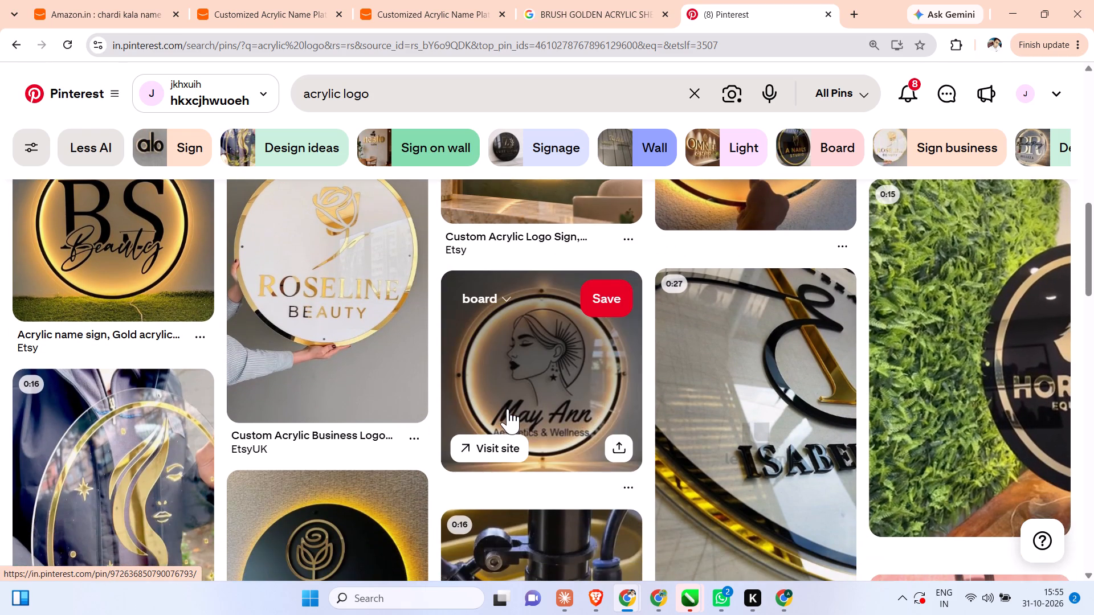
pyautogui.scroll(-20, 508, 409)
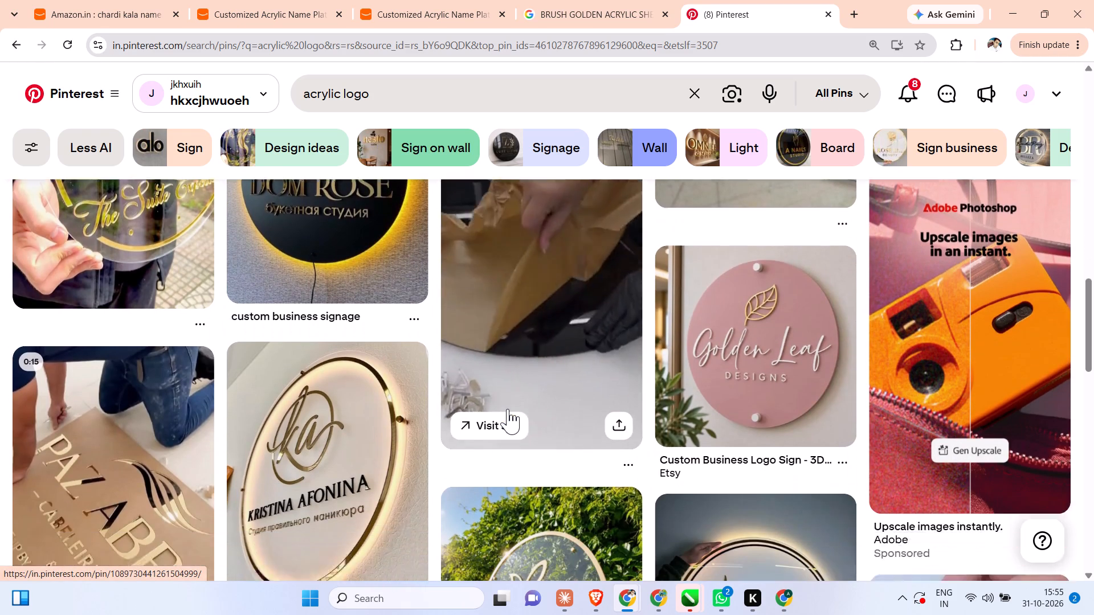
pyautogui.scroll(-9, 508, 409)
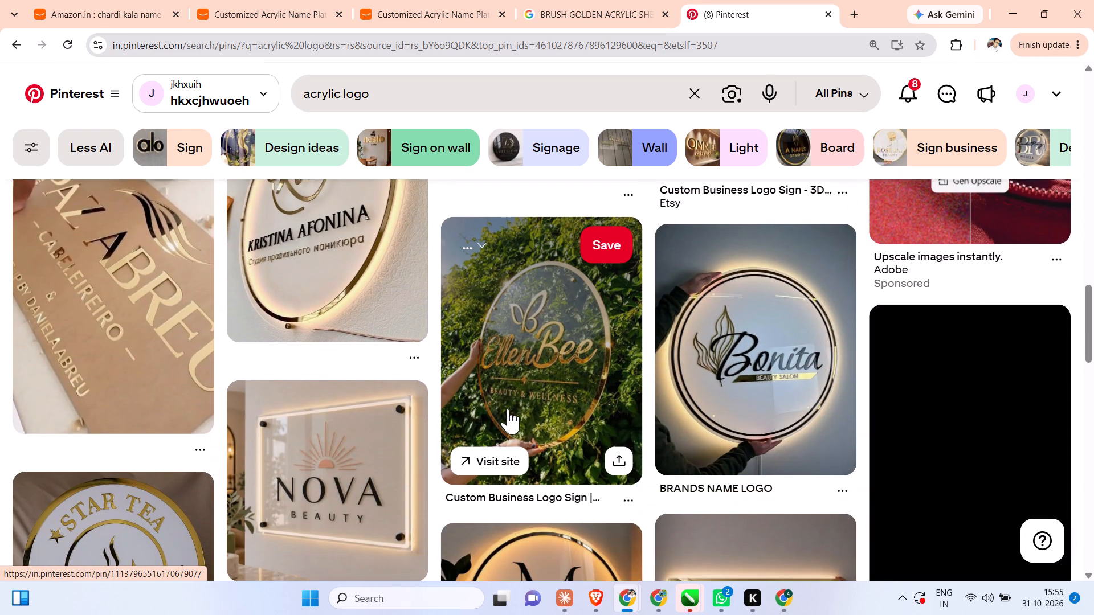
pyautogui.scroll(-20, 508, 409)
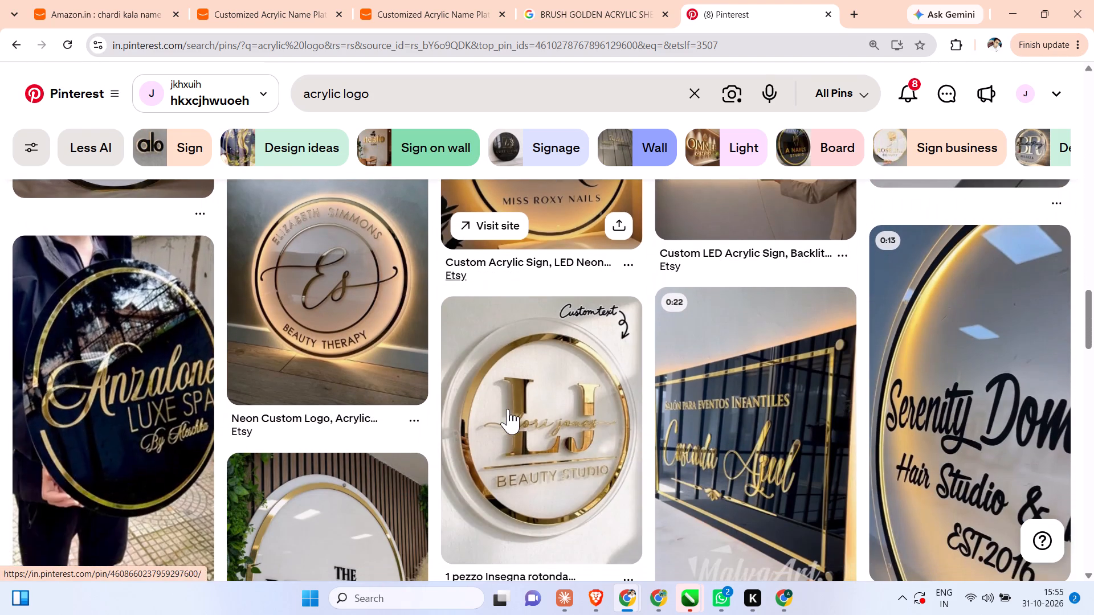
pyautogui.scroll(-14, 508, 409)
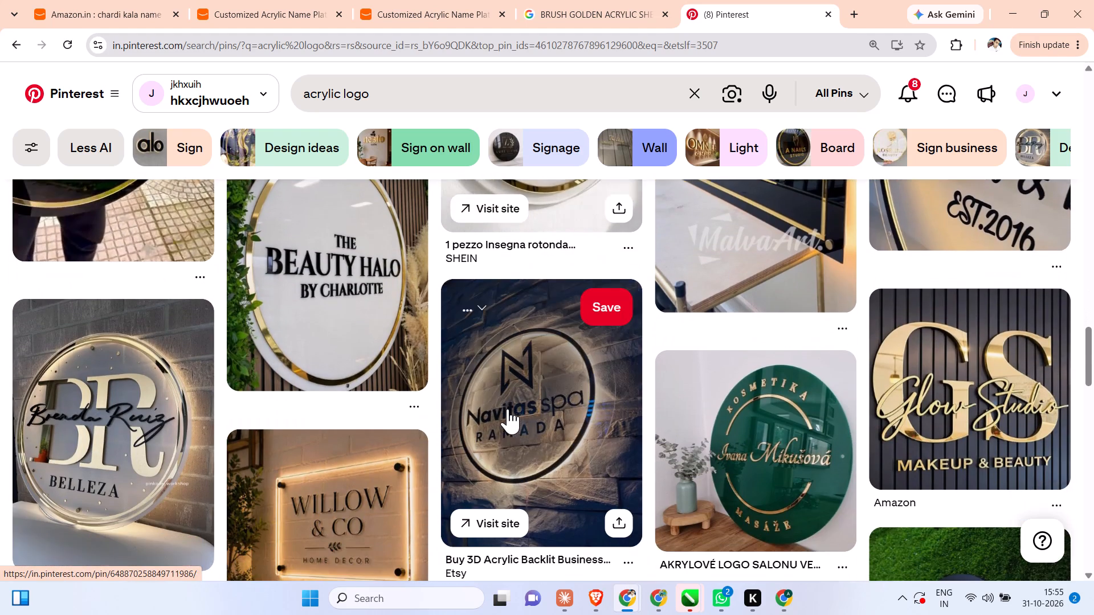
pyautogui.scroll(-12, 508, 409)
pyautogui.scroll(-5, 587, 439)
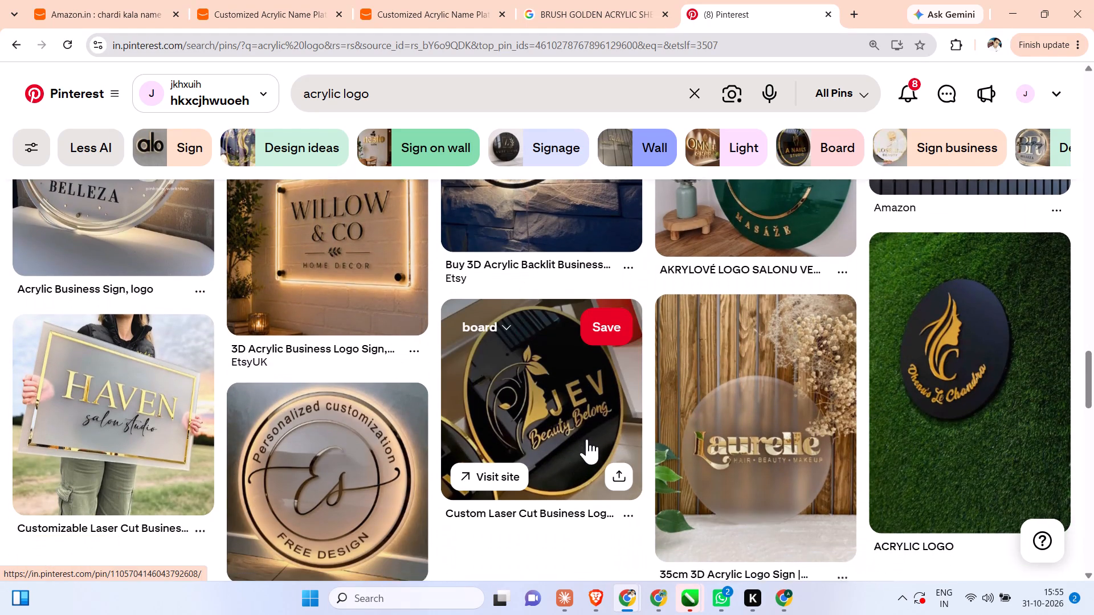
pyautogui.scroll(-9, 587, 439)
pyautogui.scroll(-12, 587, 439)
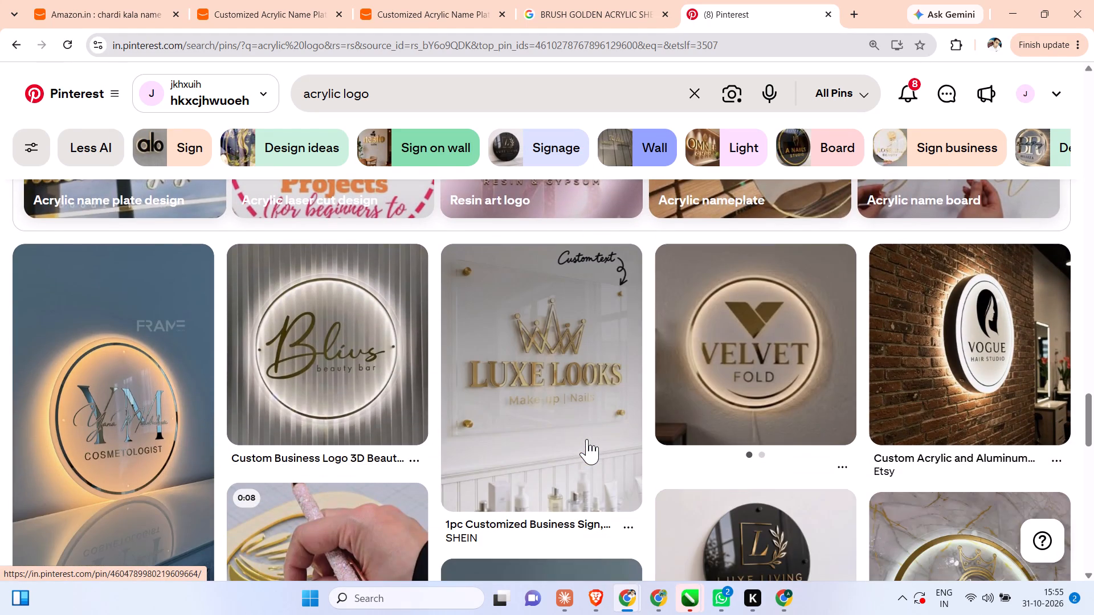
pyautogui.scroll(-5, 587, 439)
pyautogui.scroll(-4, 753, 466)
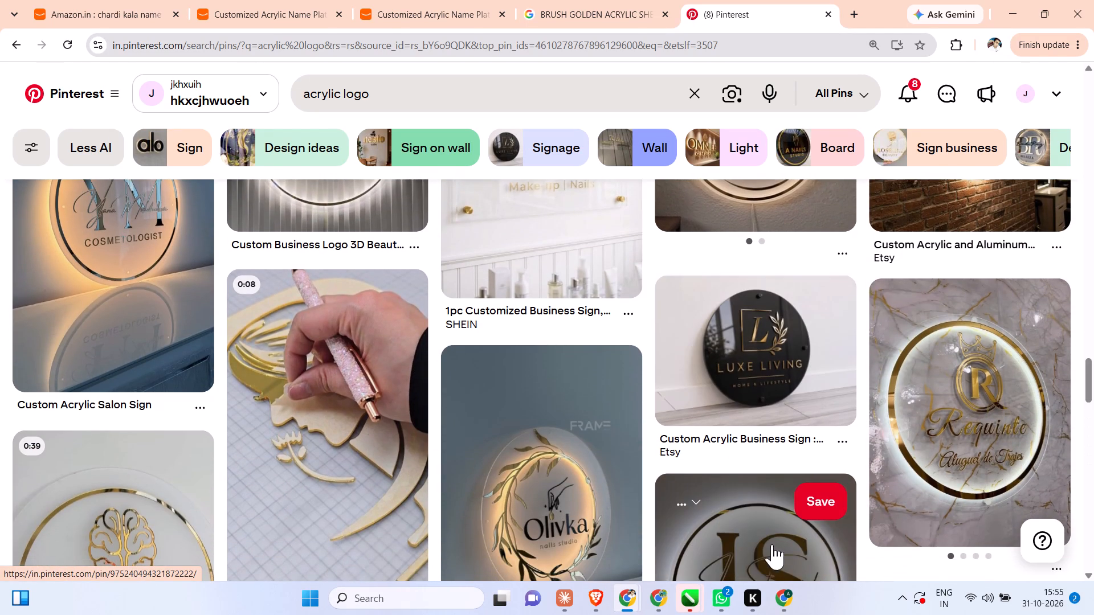
pyautogui.scroll(-6, 768, 539)
pyautogui.scroll(-4, 640, 485)
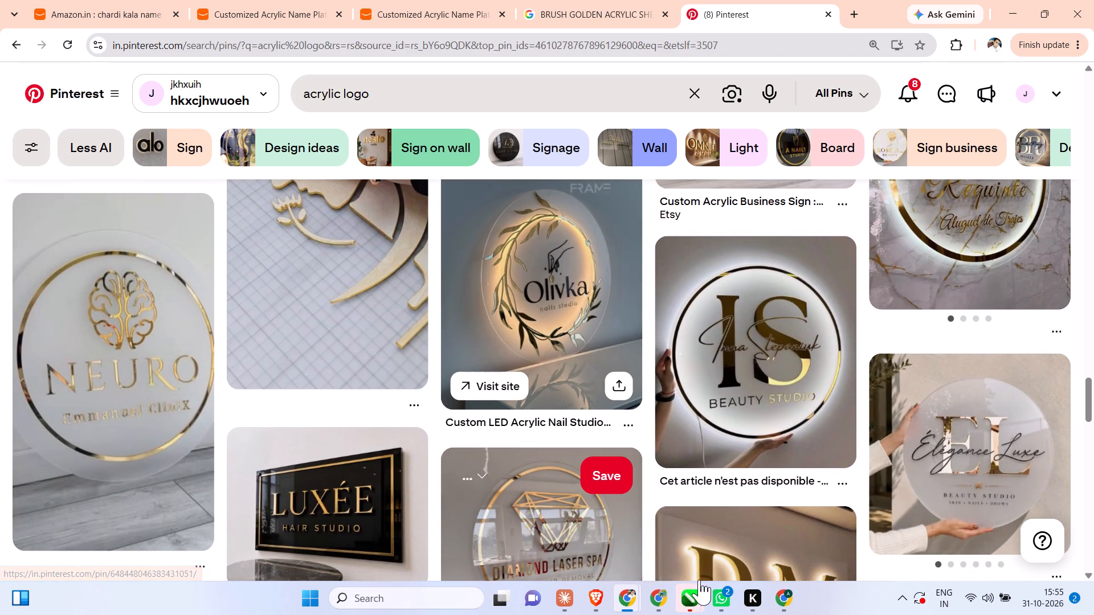
pyautogui.scroll(-8, 648, 493)
pyautogui.scroll(-8, 549, 424)
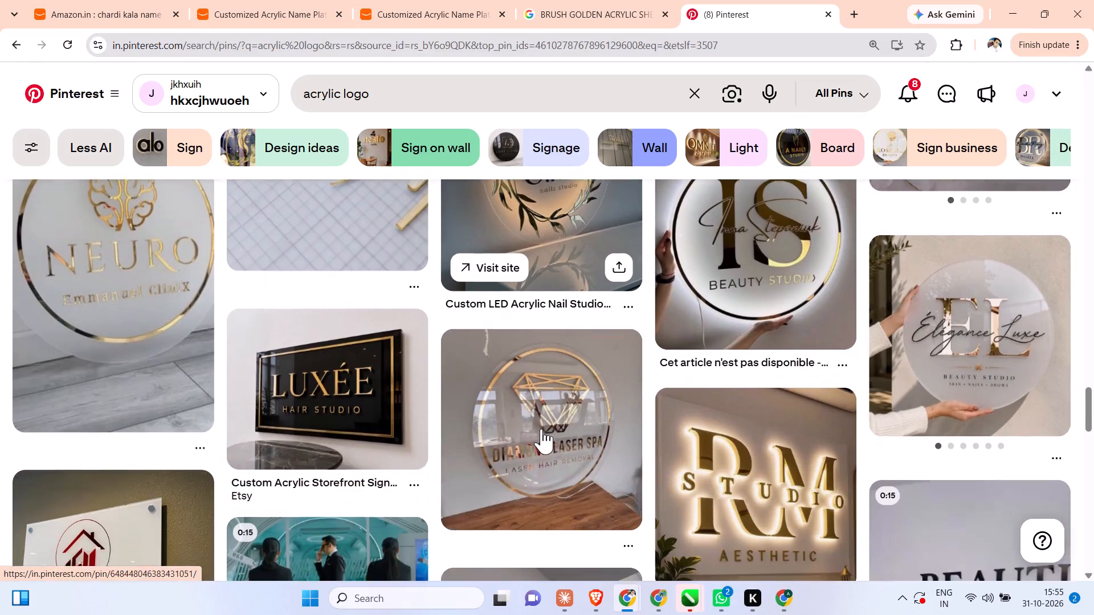
pyautogui.scroll(-20, 541, 429)
pyautogui.scroll(-2, 541, 429)
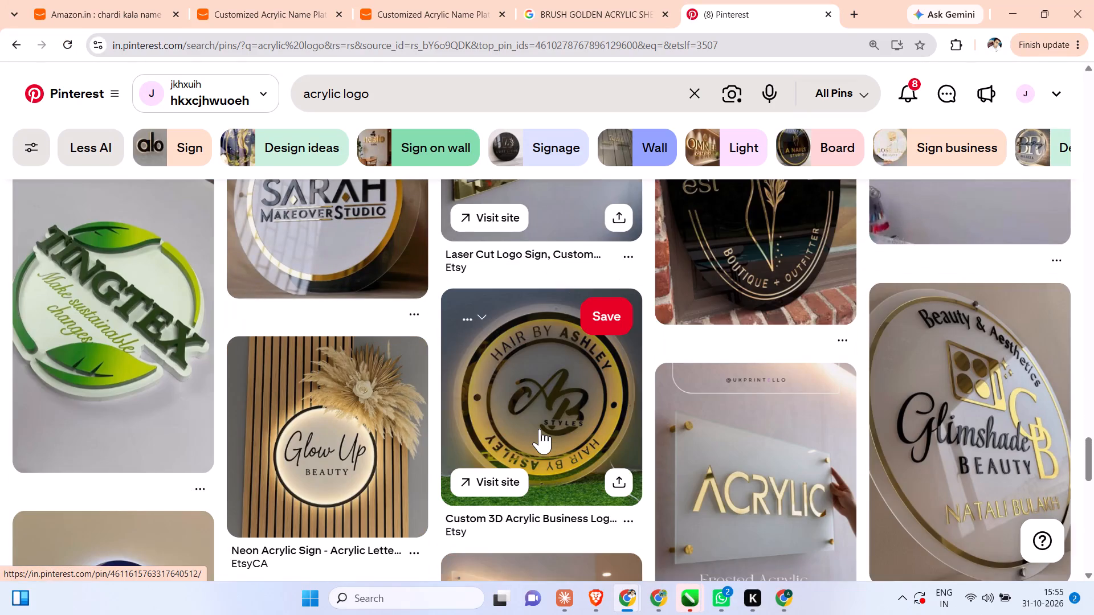
pyautogui.scroll(-18, 540, 429)
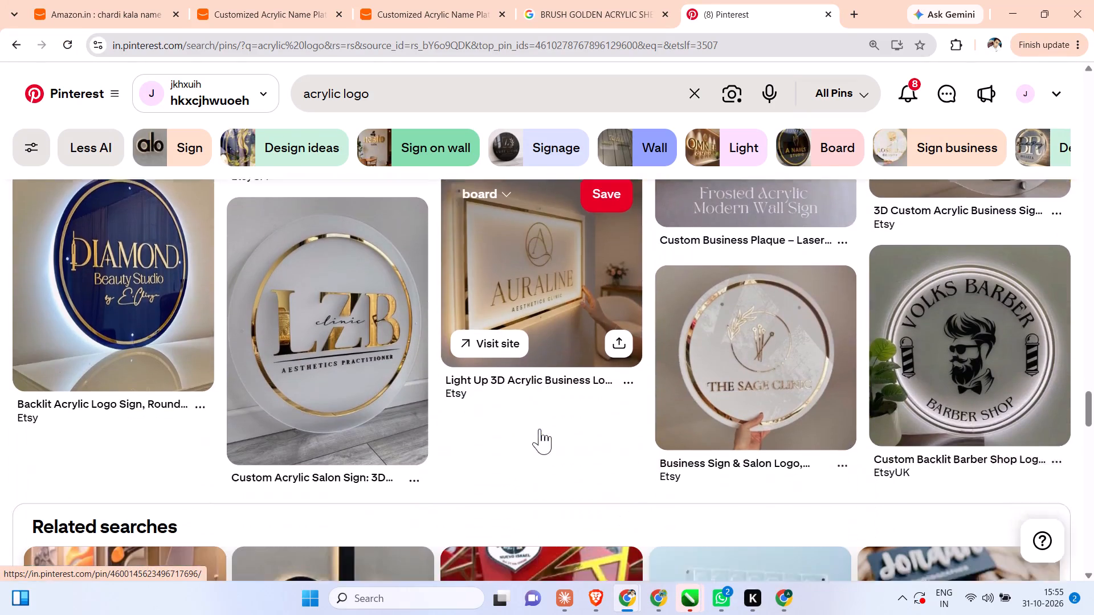
pyautogui.scroll(-17, 540, 429)
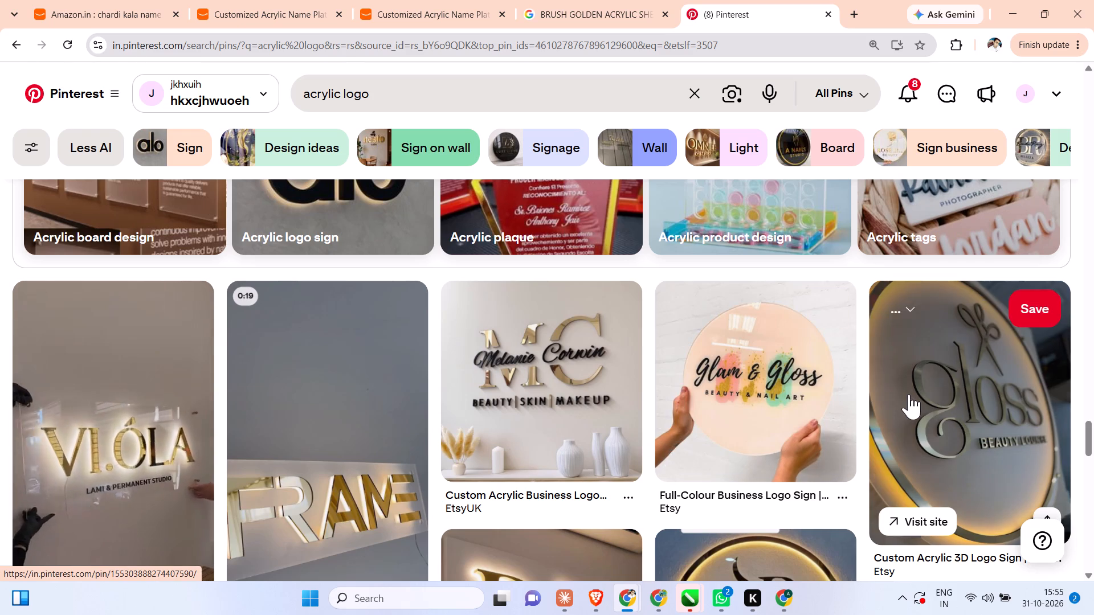
pyautogui.scroll(-7, 909, 394)
pyautogui.scroll(-5, 846, 448)
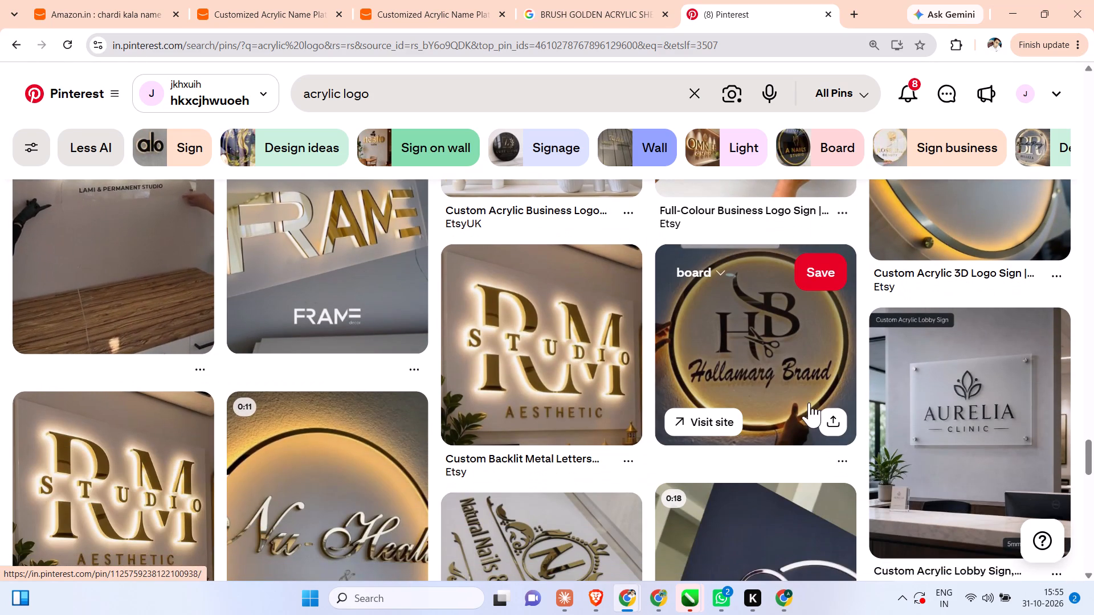
pyautogui.scroll(-10, 717, 407)
pyautogui.scroll(5, 471, 377)
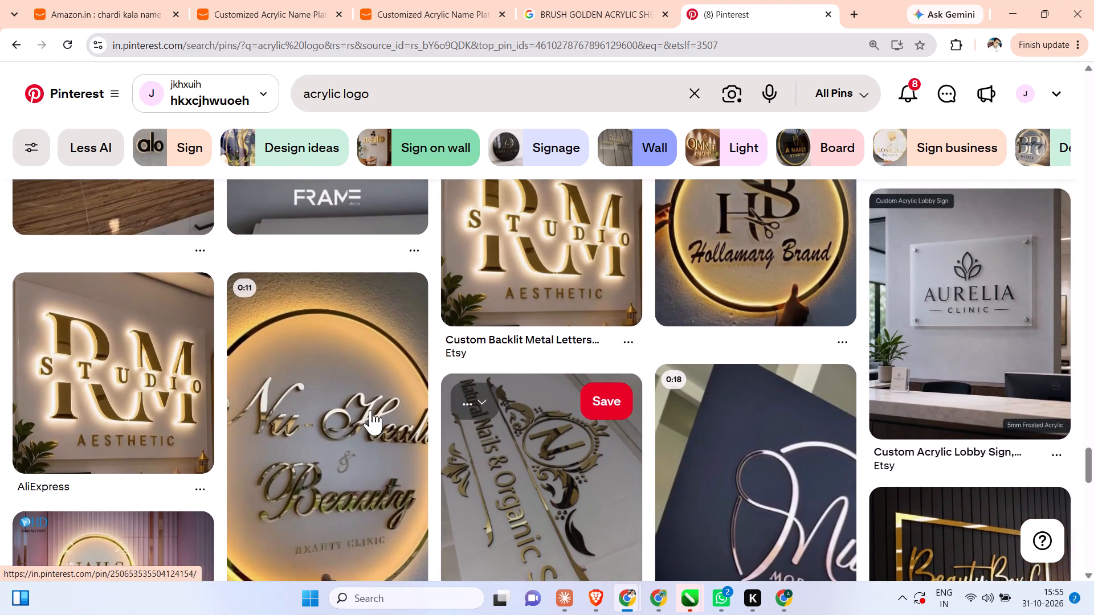
# Open the 0:11 Nu-Health & Beauty sign video pin and watch it with the sound on.
pyautogui.click(349, 418)
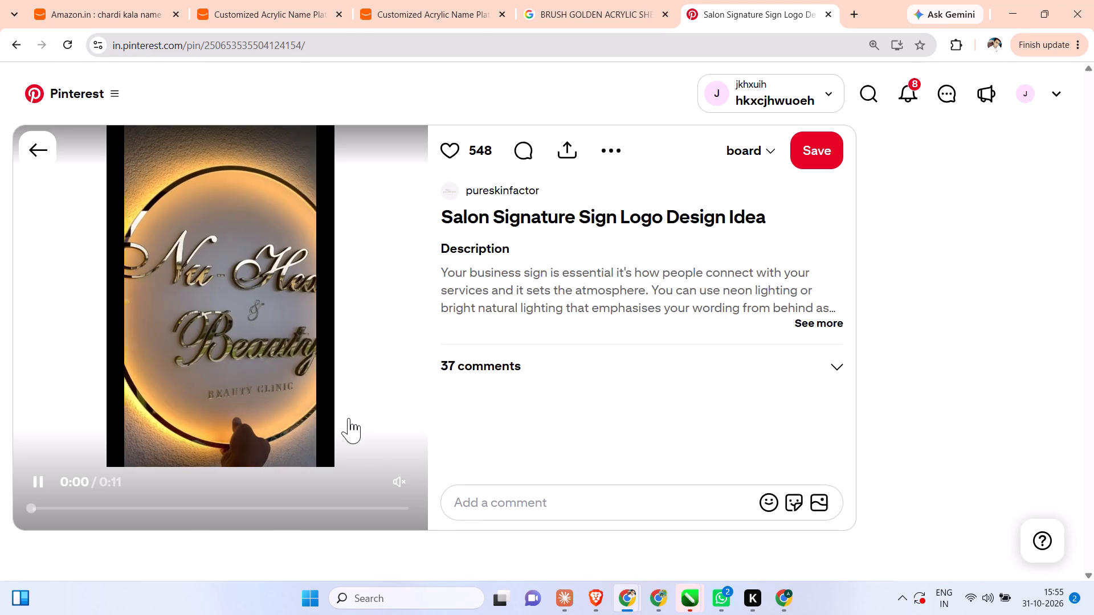
pyautogui.click(398, 475)
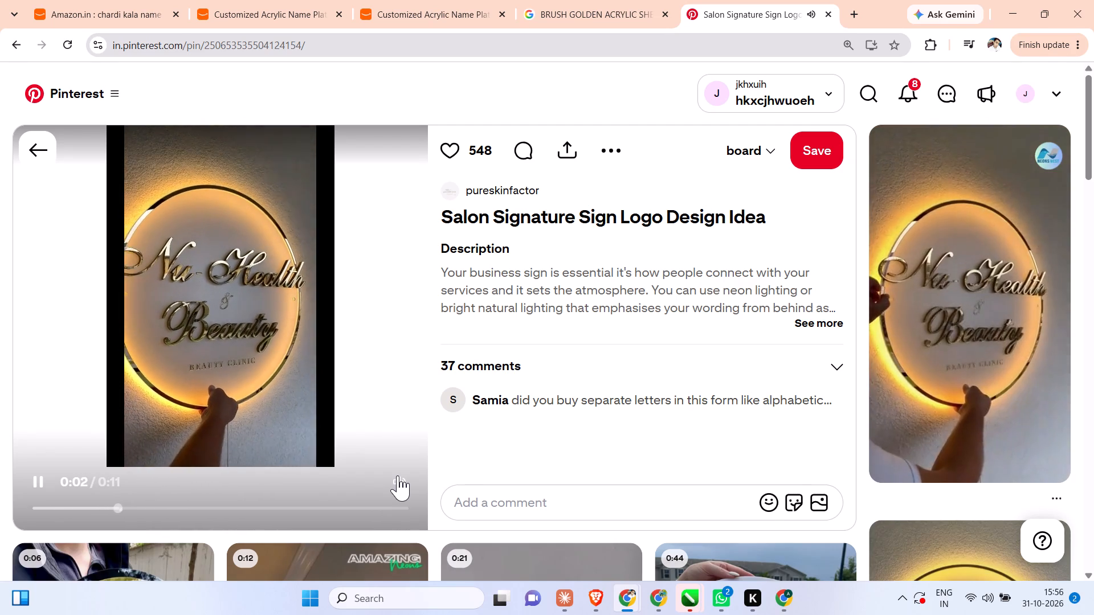
pyautogui.scroll(3, 395, 373)
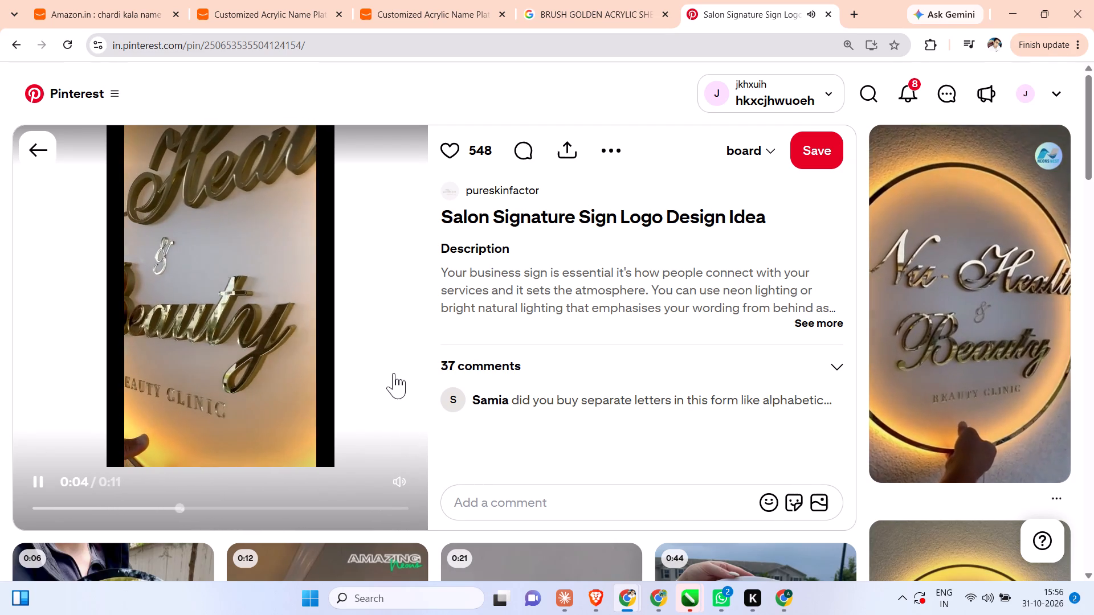
pyautogui.scroll(5, 394, 373)
pyautogui.scroll(7, 350, 322)
pyautogui.scroll(-6, 350, 322)
pyautogui.scroll(8, 354, 338)
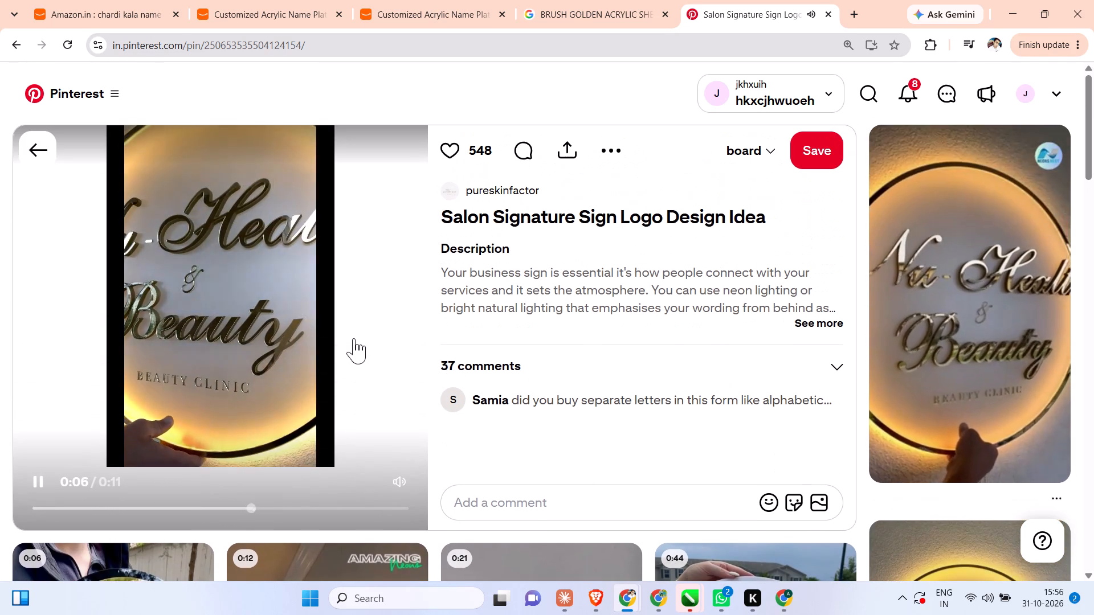
pyautogui.scroll(8, 354, 338)
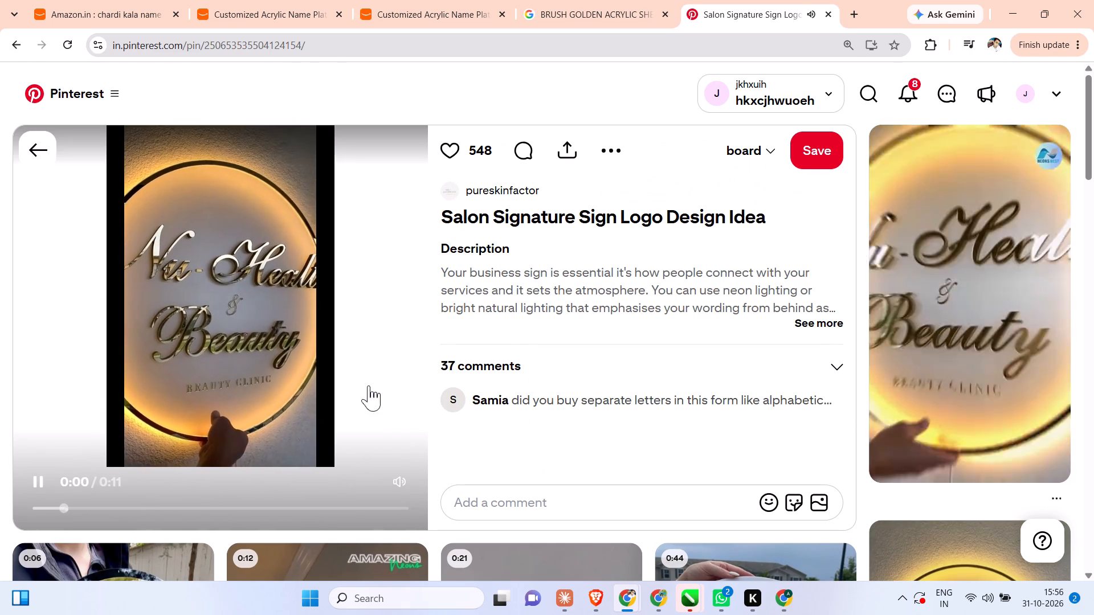
# Copy the share link of the "Salon Signature Sign Logo Design Idea" pin.
pyautogui.click(558, 151)
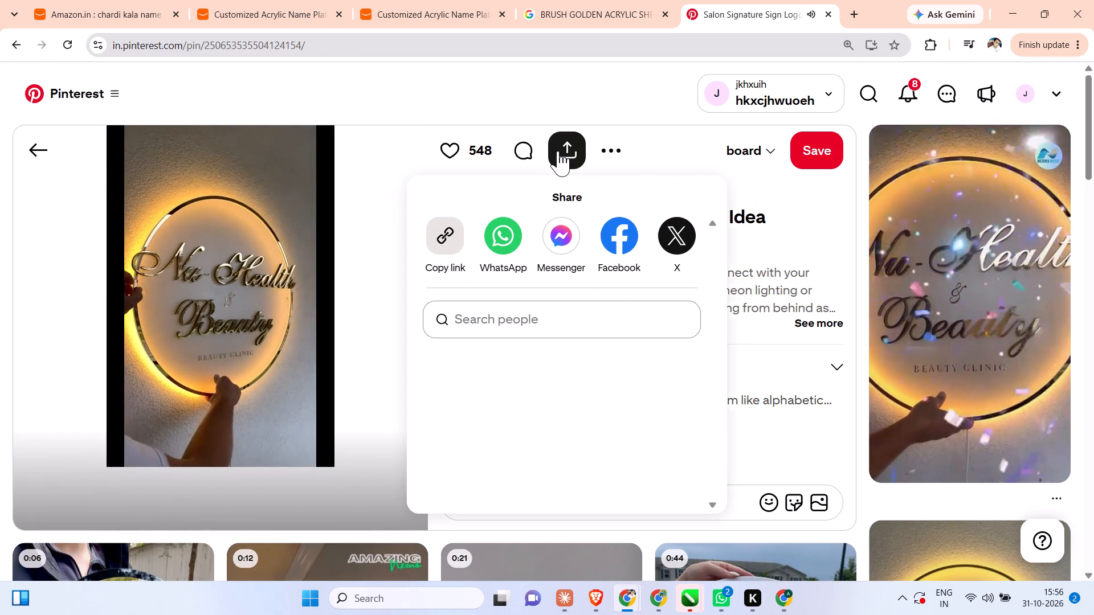
pyautogui.click(449, 233)
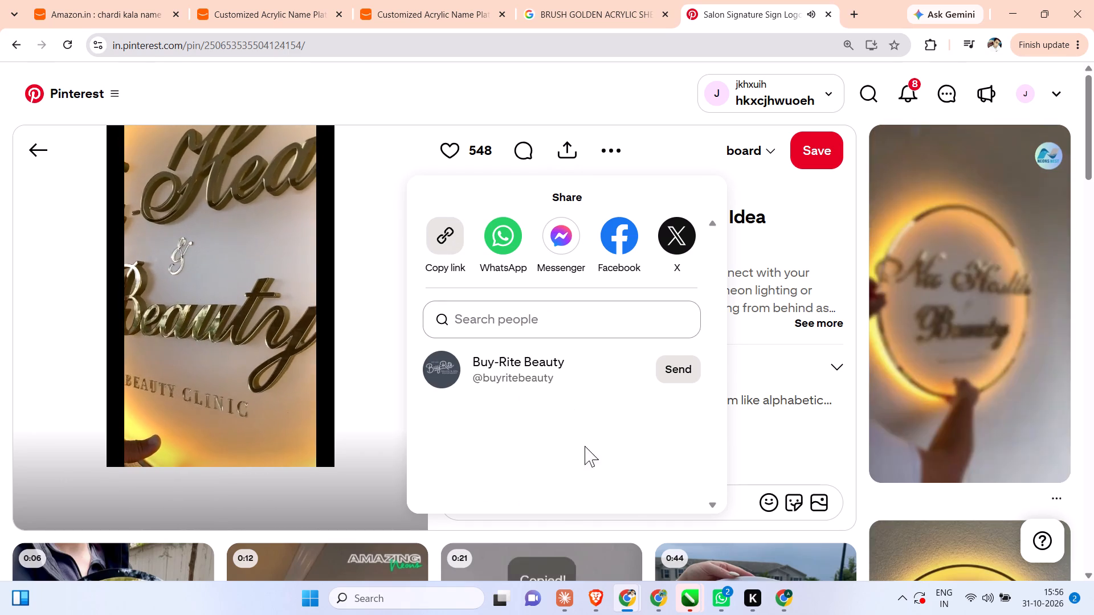
# Switch to the KlickPin window, submit the copied pin link and download the video.
pyautogui.click(772, 602)
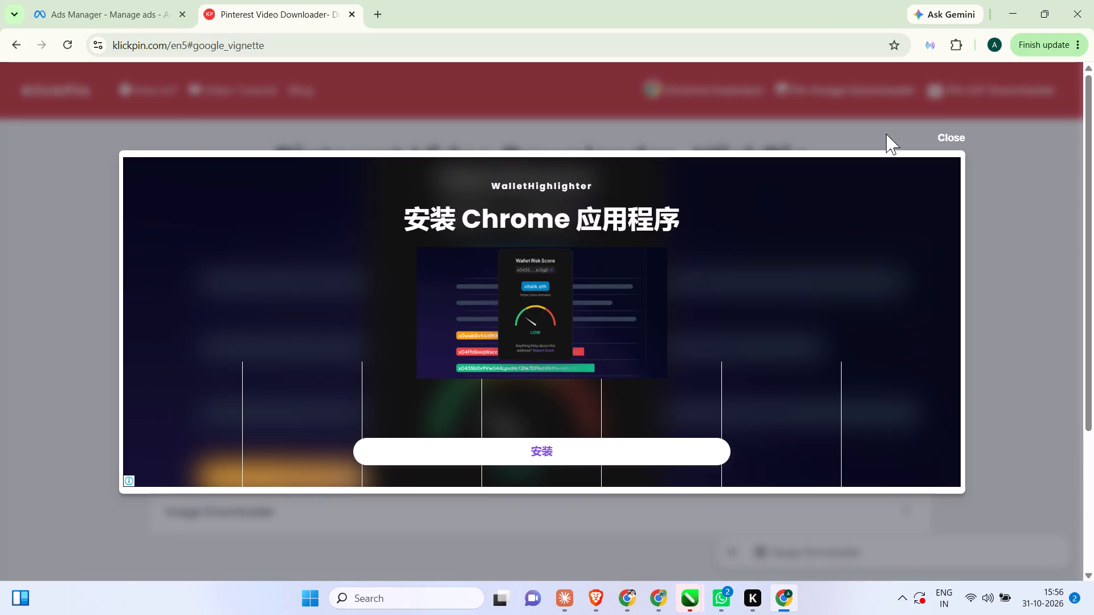
pyautogui.click(952, 129)
pyautogui.click(636, 292)
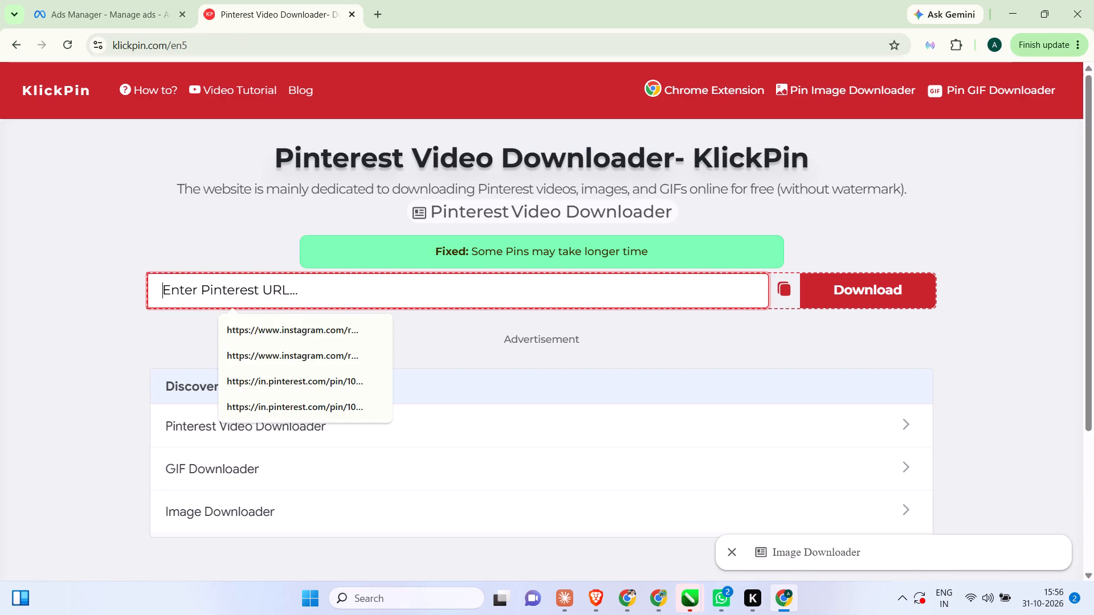
pyautogui.hotkey('ctrl', 'v')
pyautogui.click(826, 289)
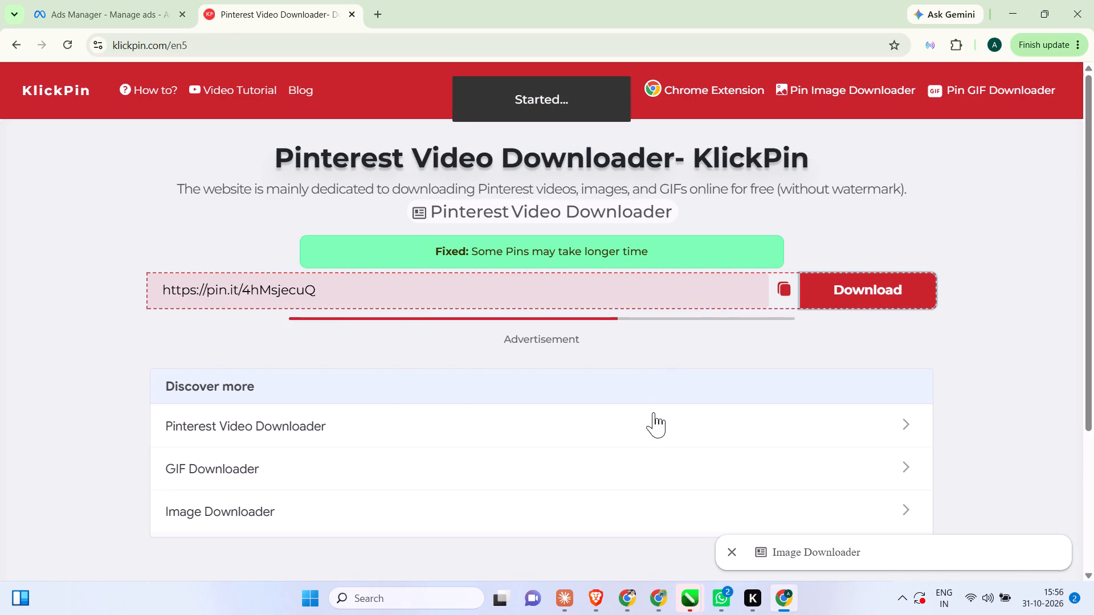
pyautogui.scroll(-6, 671, 489)
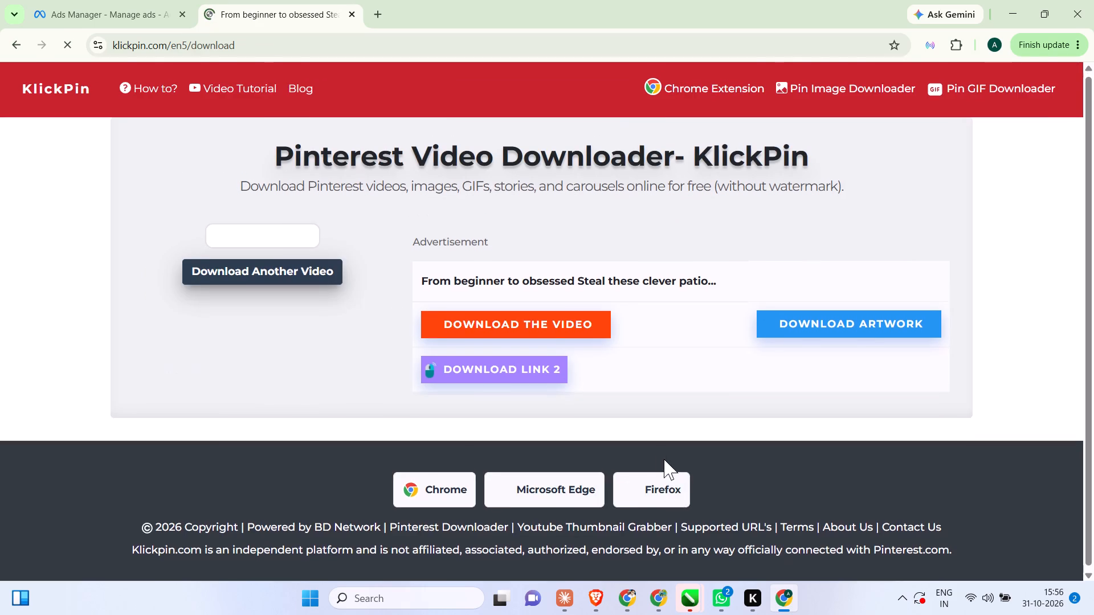
pyautogui.click(305, 407)
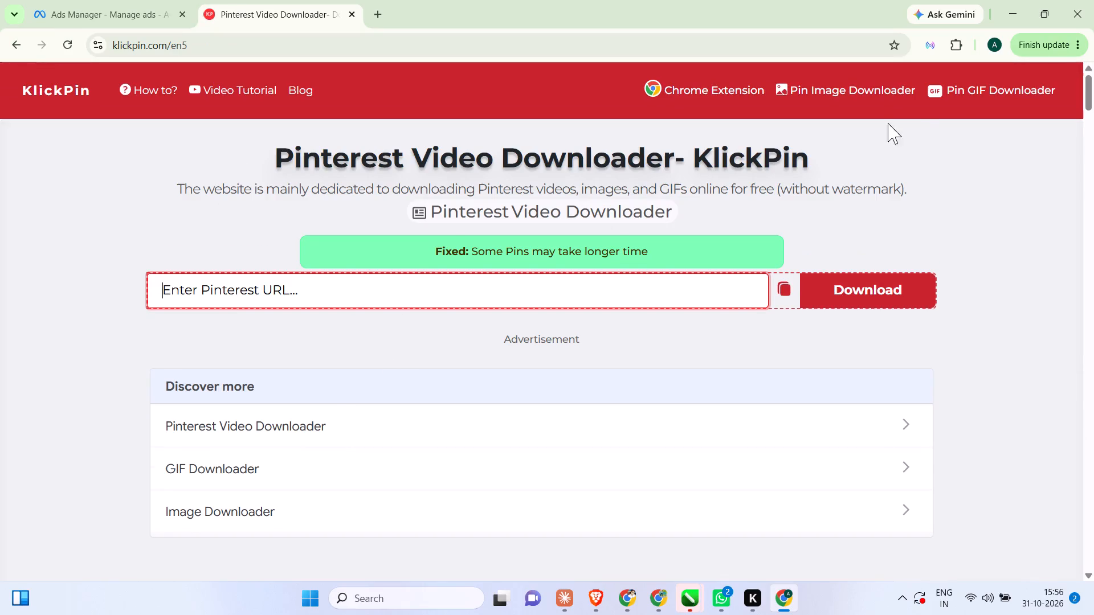
pyautogui.click(988, 47)
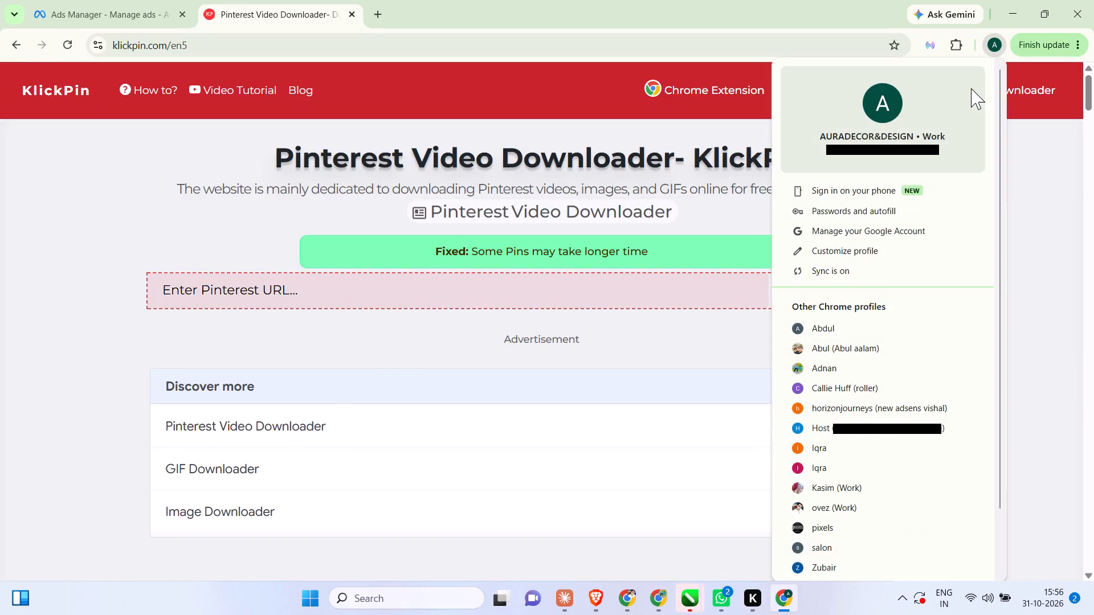
# Go back to KlickPin's link entry page, replace the link with the copied pin link and submit it.
pyautogui.click(22, 51)
pyautogui.click(18, 47)
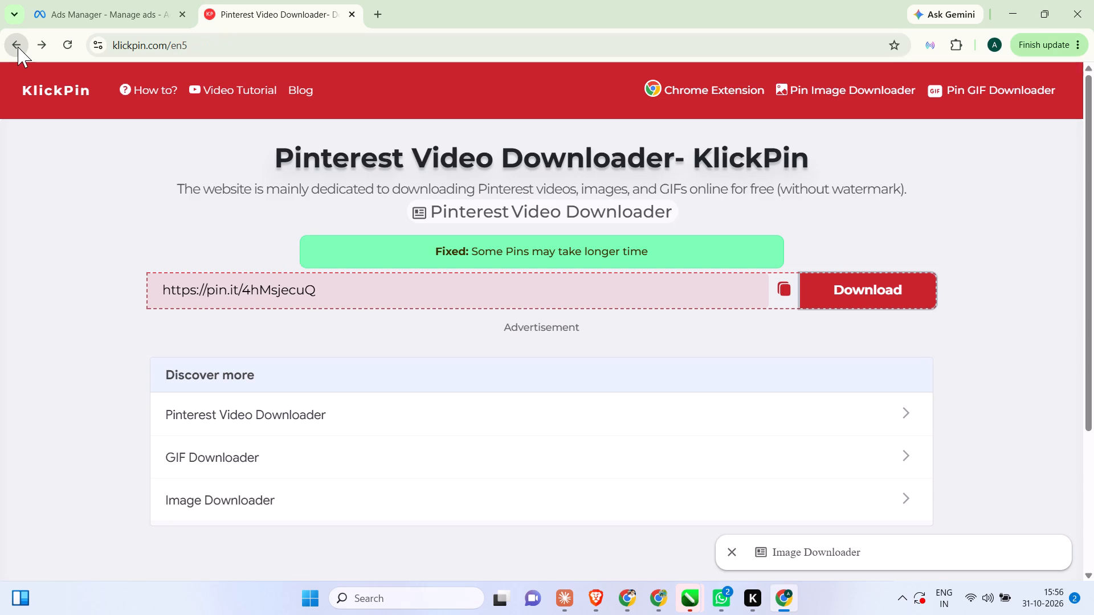
pyautogui.click(313, 284)
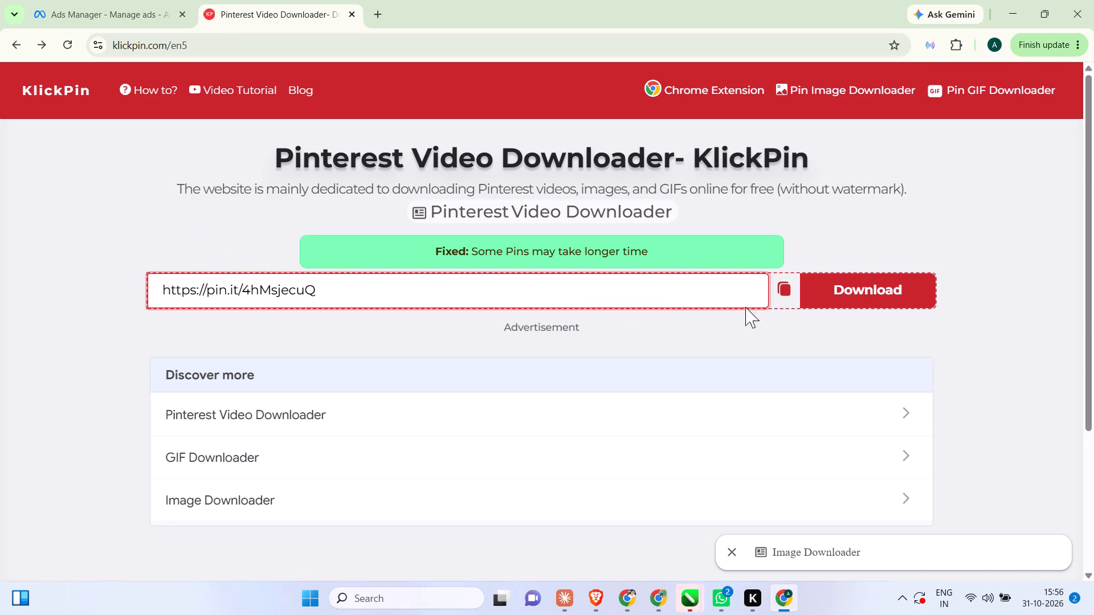
pyautogui.hotkey('ctrl', 'a')
pyautogui.hotkey('ctrl', 'v')
pyautogui.click(826, 296)
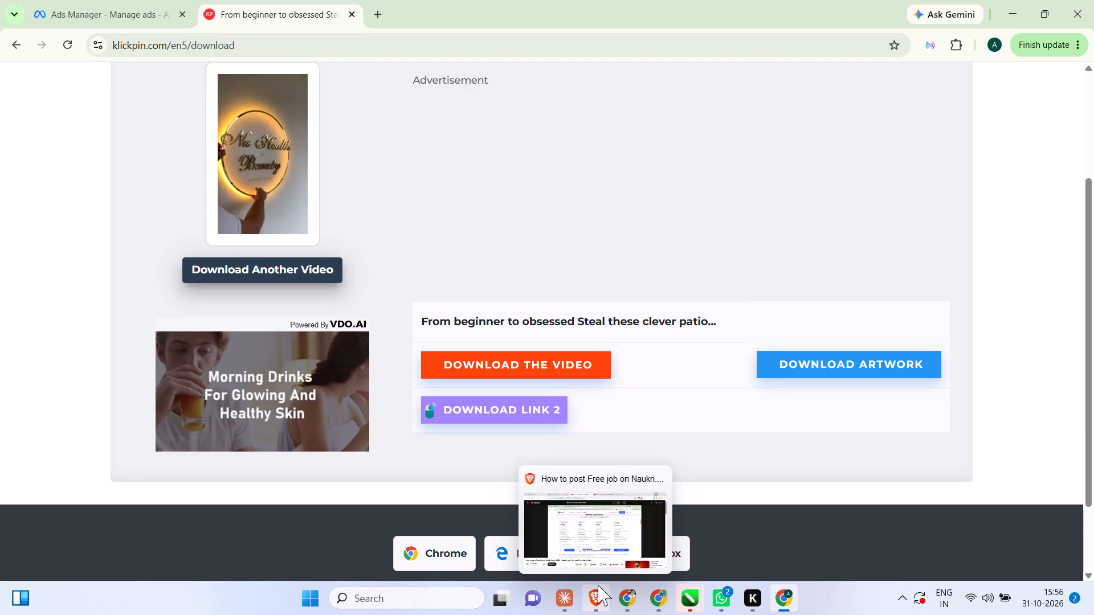
# Switch to the Pinterest window and pause the "Salon Signature Sign Logo Design Idea" video.
pyautogui.click(636, 594)
pyautogui.click(31, 0)
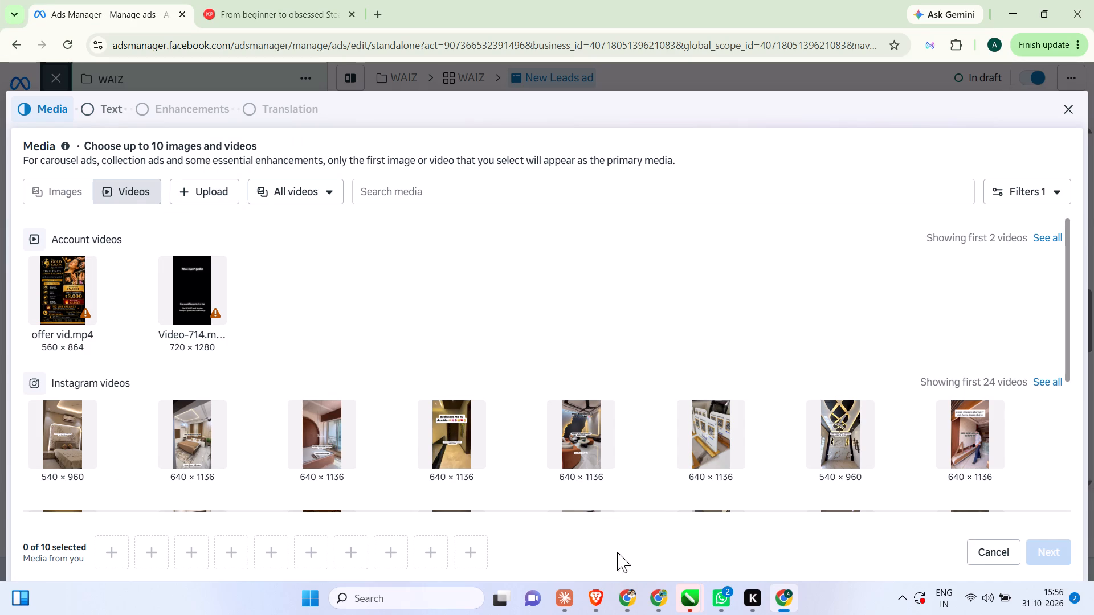
pyautogui.click(632, 596)
pyautogui.click(676, 544)
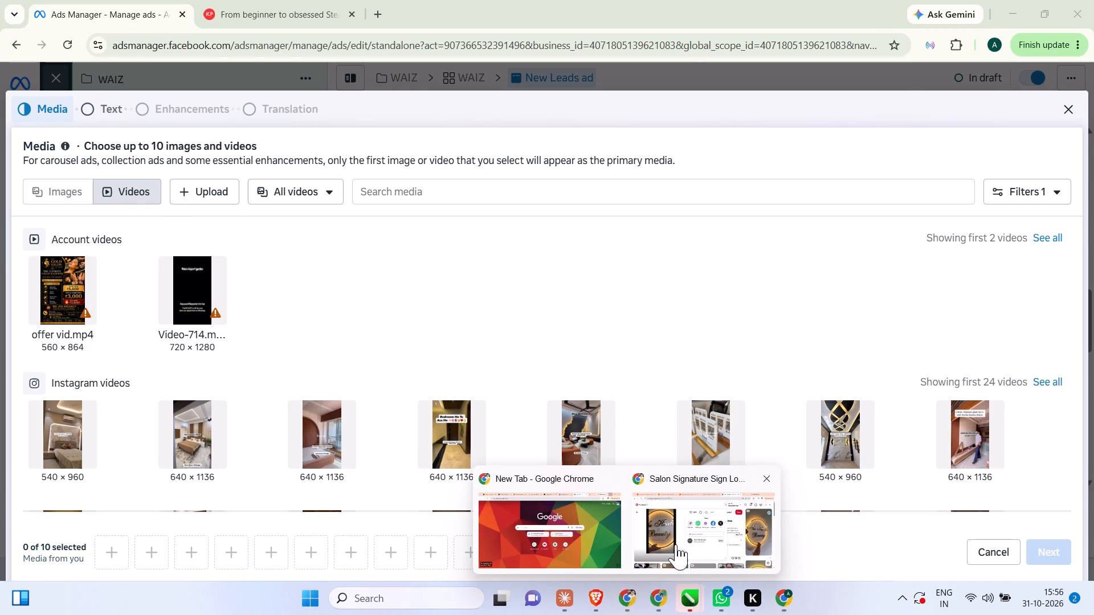
pyautogui.click(333, 289)
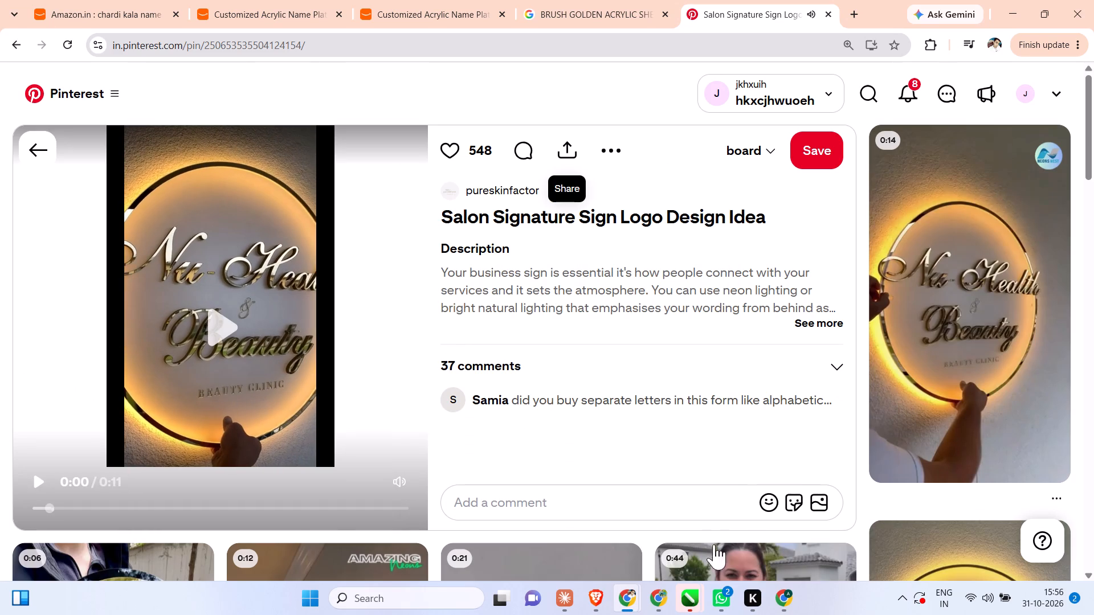
# Return to the KlickPin results page, download the Nu-Health & Beauty sign video and show the file in its folder.
pyautogui.click(780, 609)
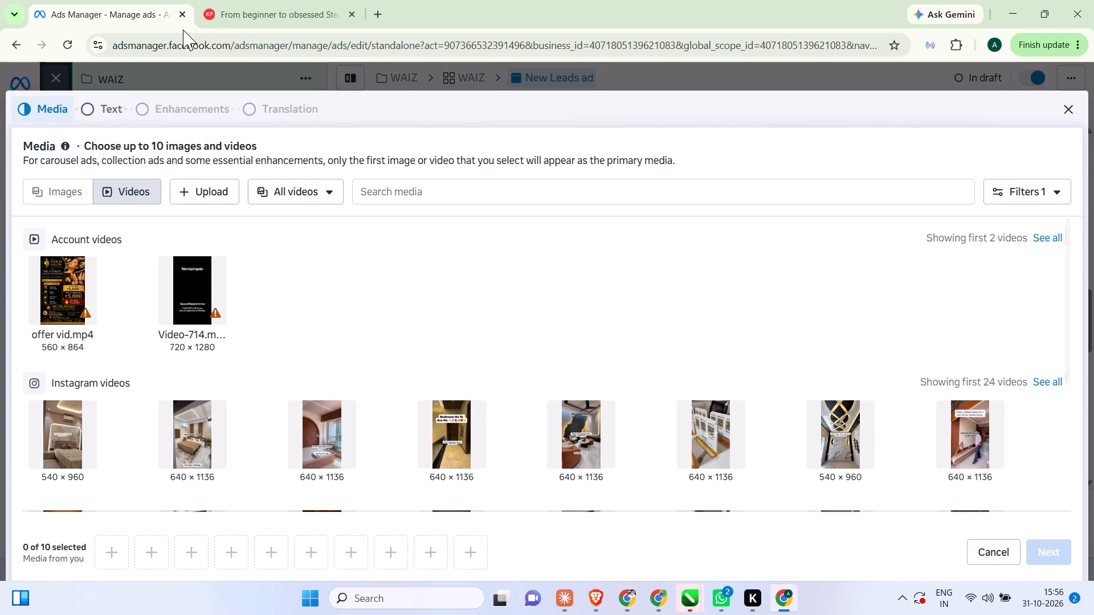
pyautogui.click(248, 0)
pyautogui.scroll(-1, 369, 308)
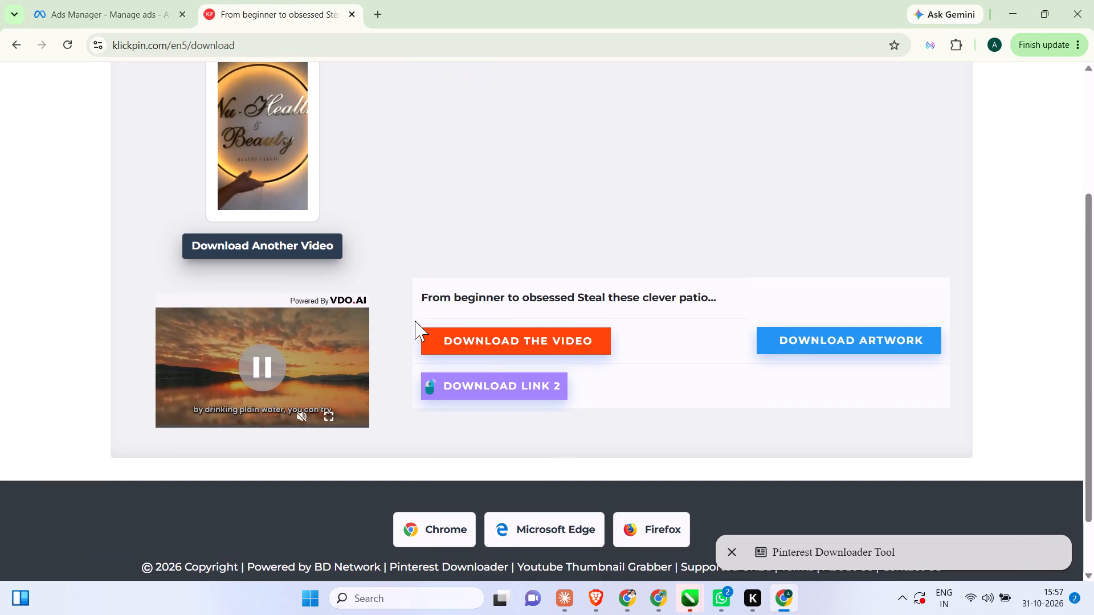
pyautogui.click(493, 336)
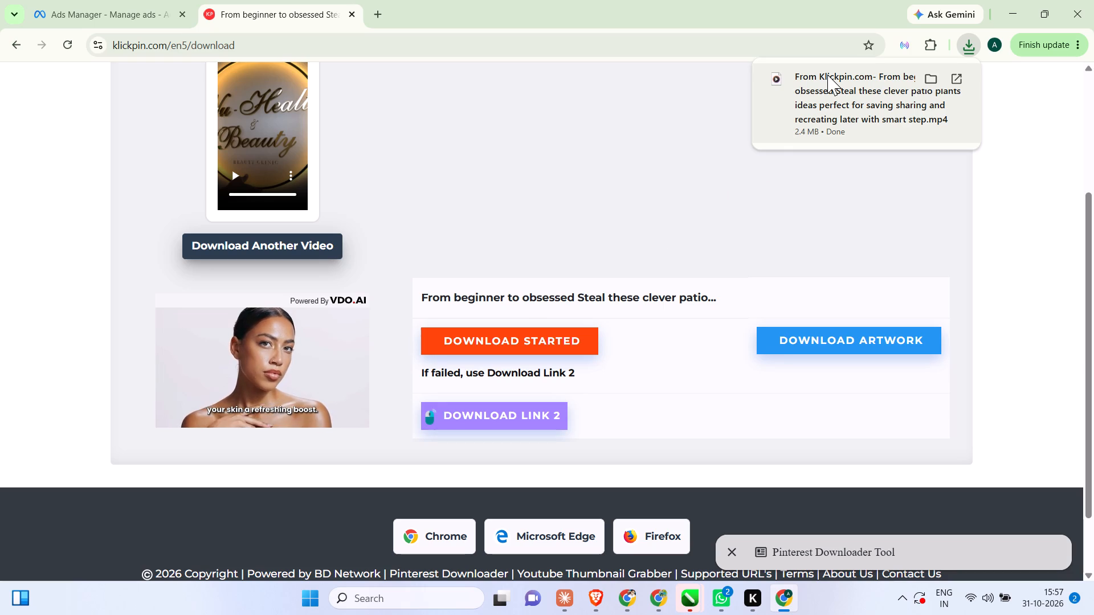
pyautogui.click(928, 81)
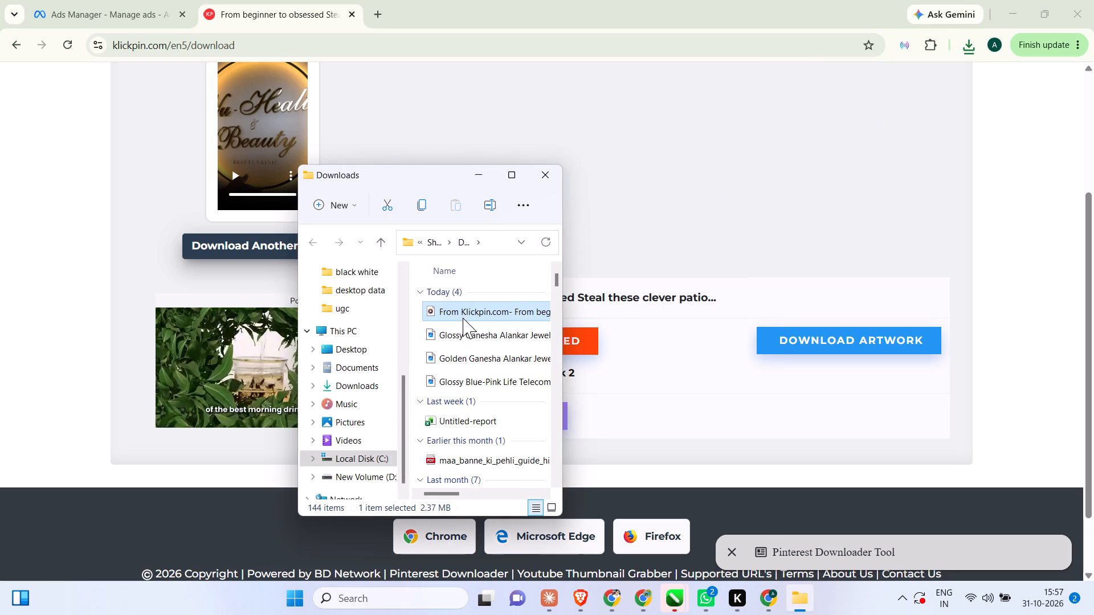
# Check the downloaded Klickpin video in the Downloads folder and return to the browser.
pyautogui.click(359, 384)
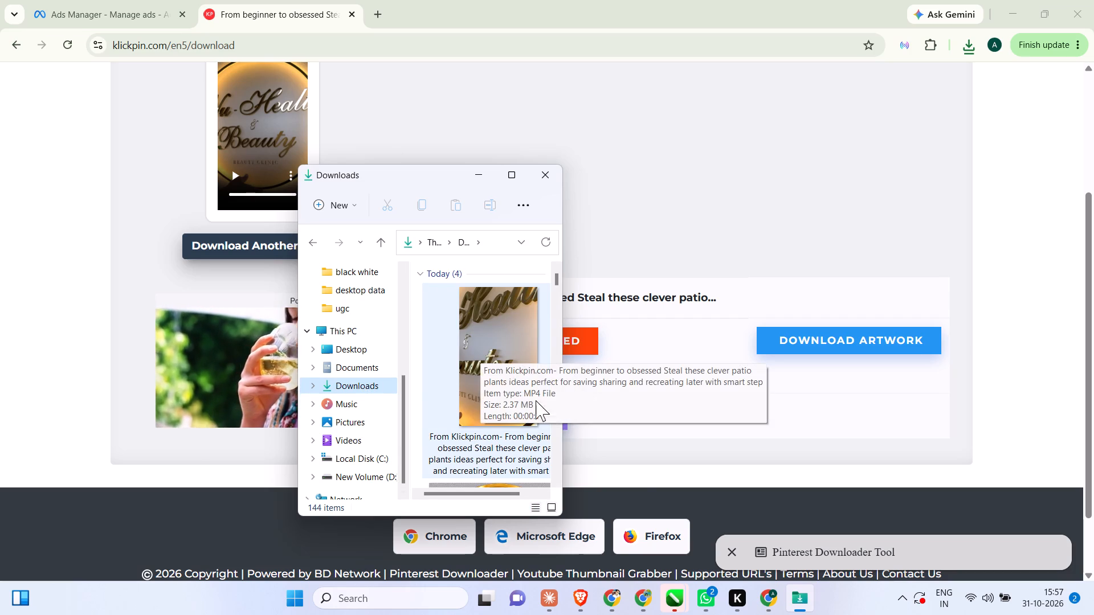
pyautogui.click(770, 593)
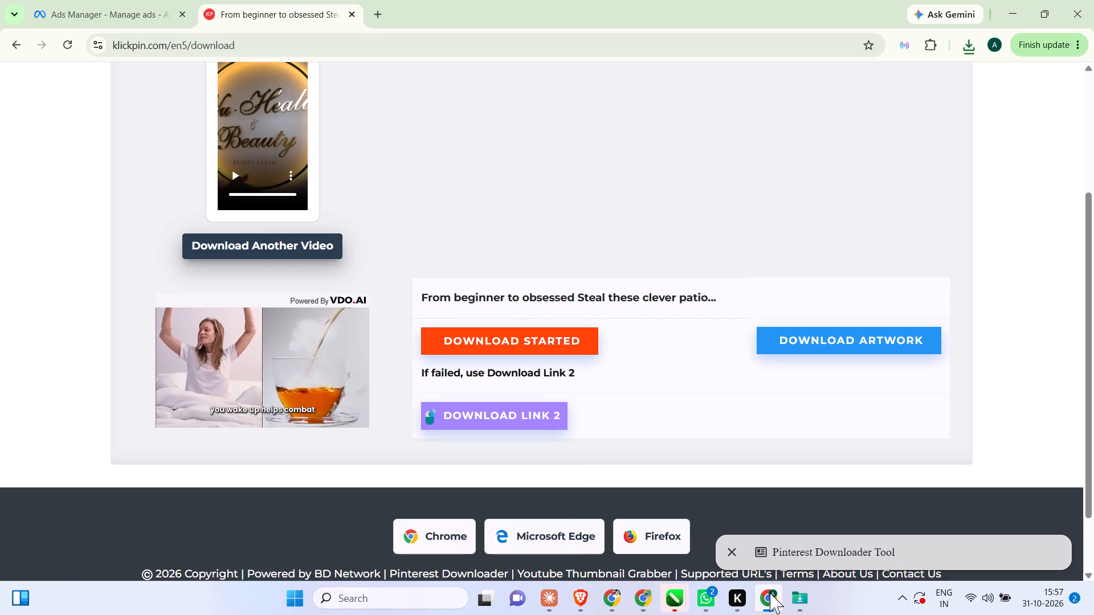
# Upload the downloaded Klickpin video from the Downloads folder to the New Leads ad's media in Ads Manager.
pyautogui.click(108, 0)
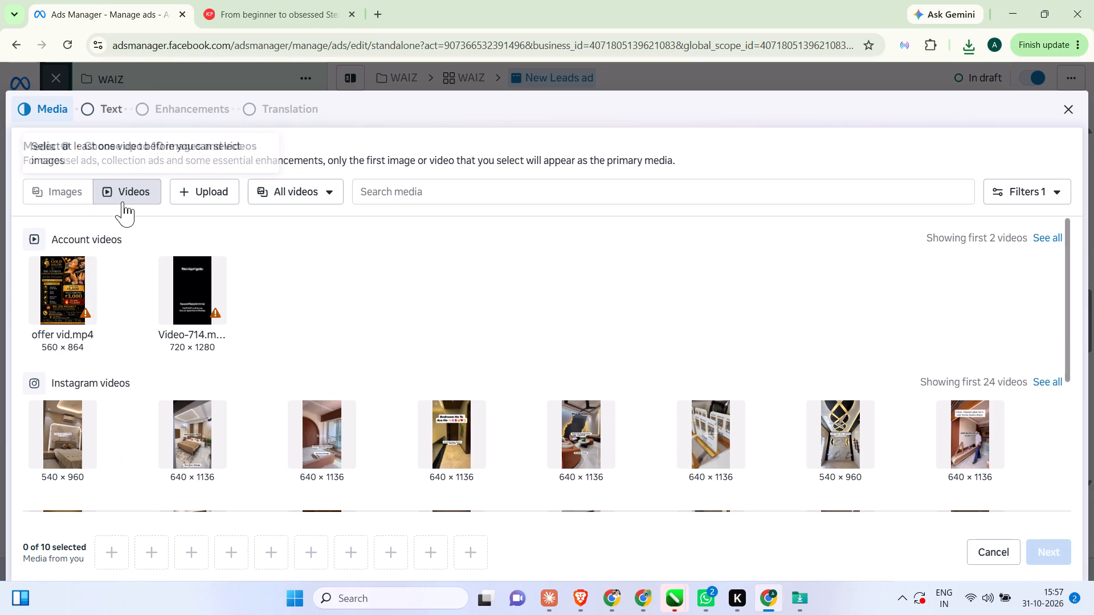
pyautogui.click(181, 189)
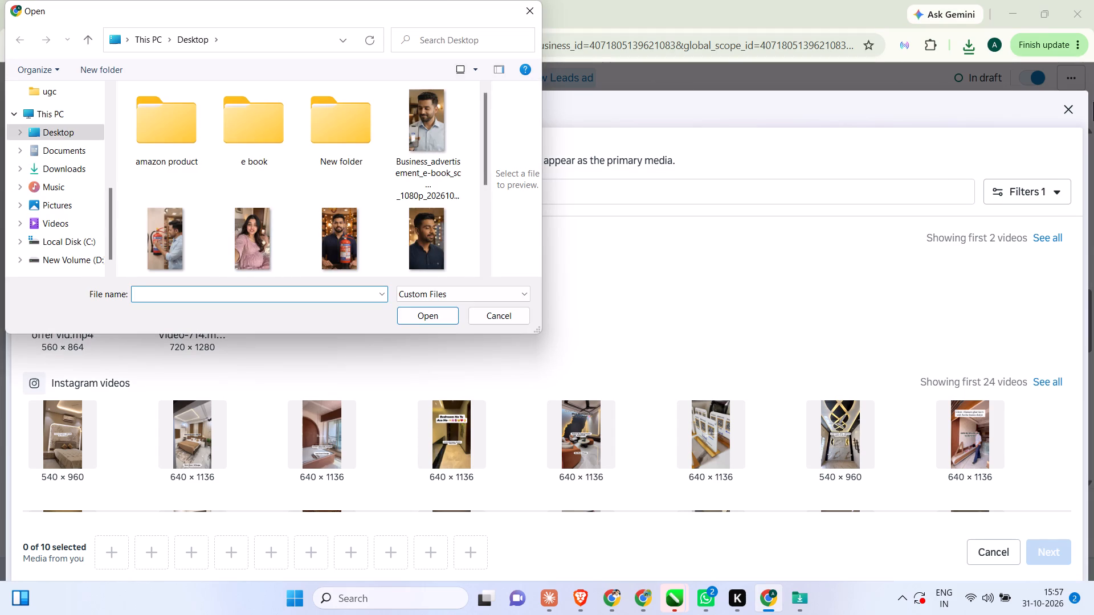
pyautogui.click(79, 175)
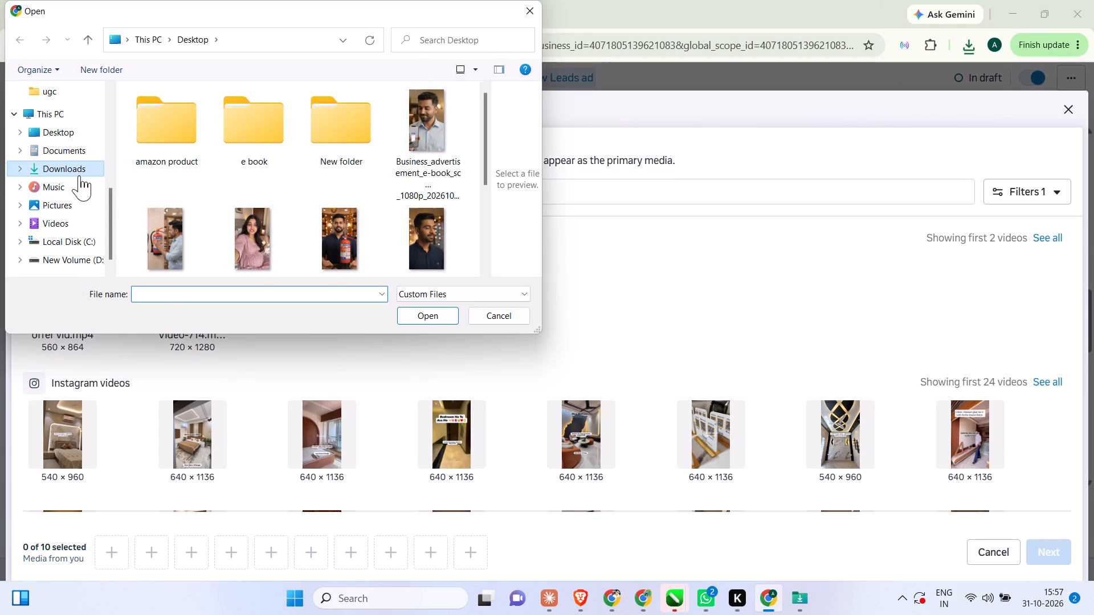
pyautogui.click(169, 137)
pyautogui.click(403, 312)
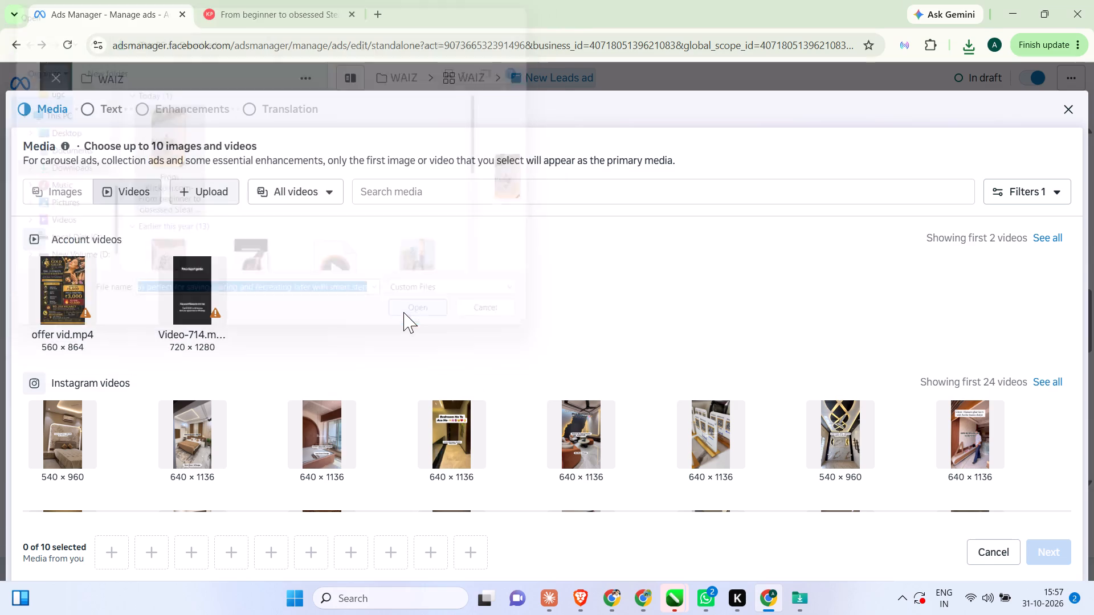
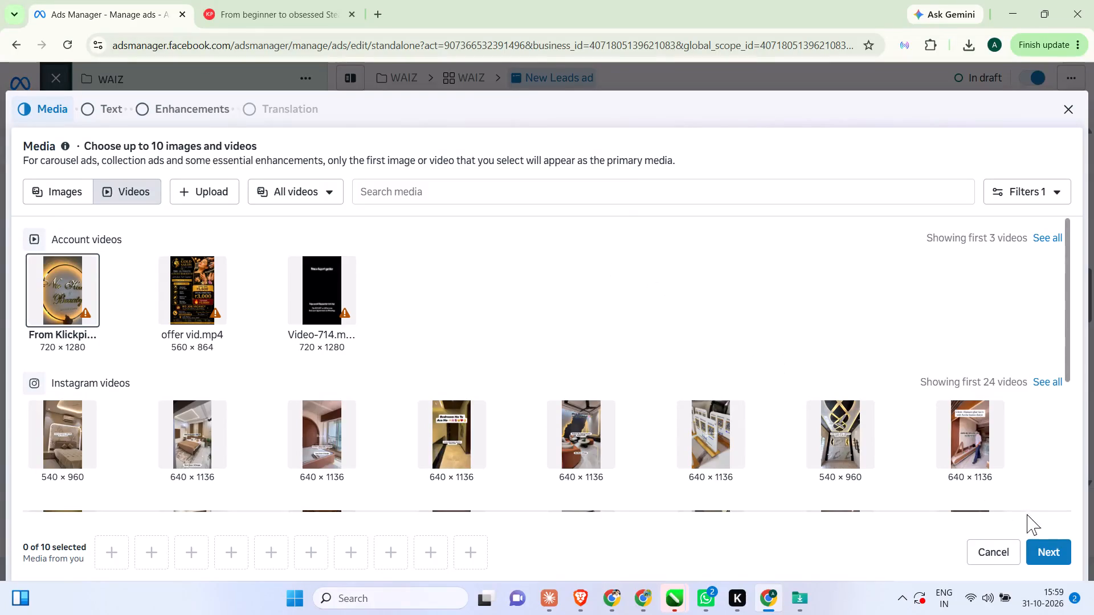
# Proceed from the New Leads ad's media selection to its text setup and open the primary text for entry.
pyautogui.click(1062, 556)
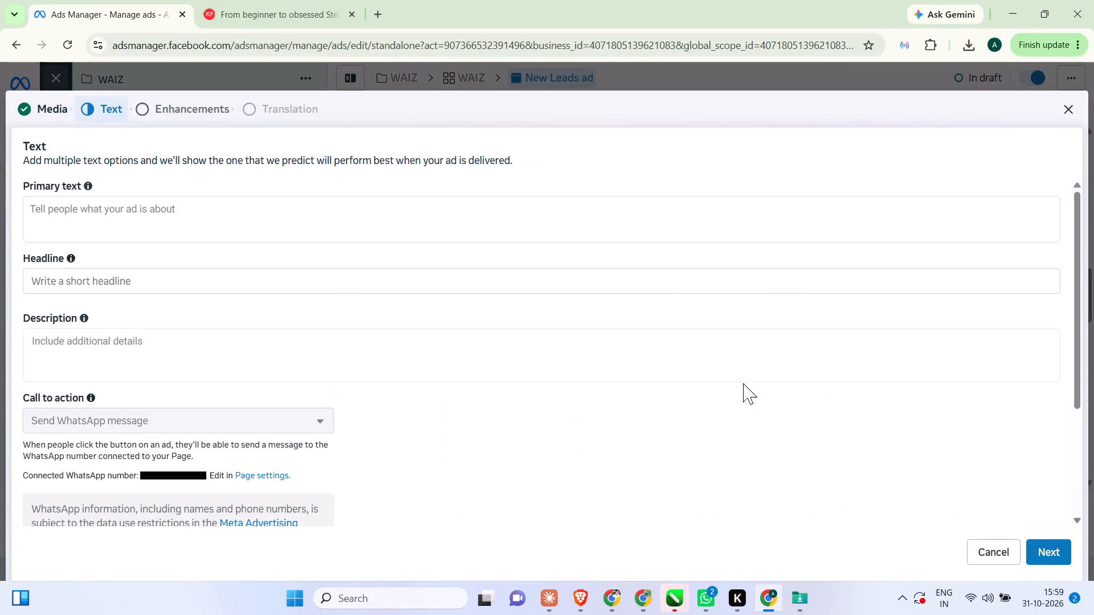
pyautogui.click(514, 220)
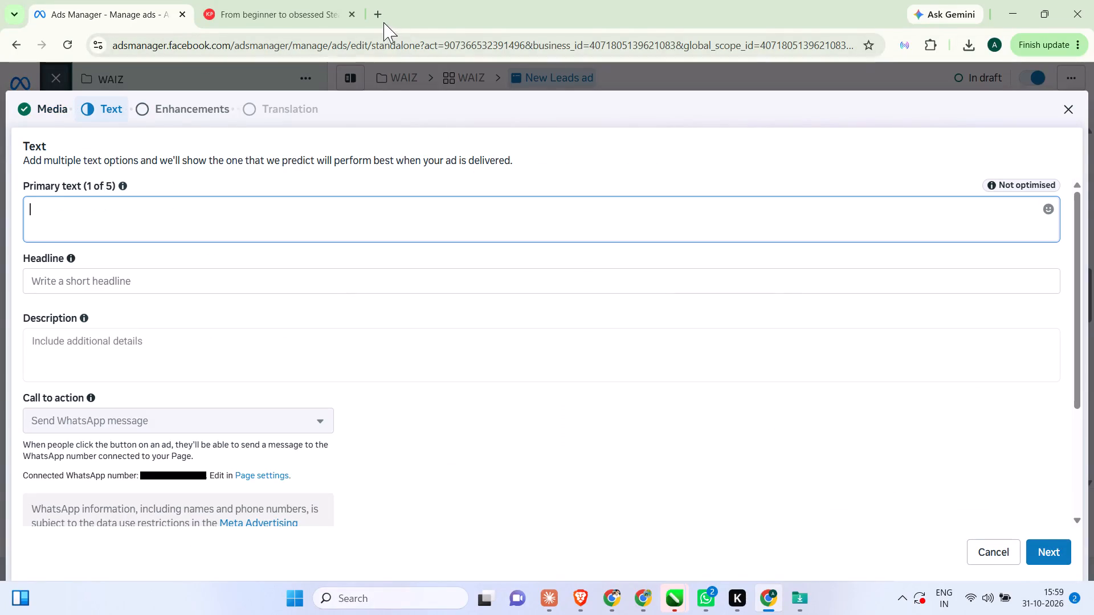
# Switch to the Chrome window with Fship, reload the orders page and check the Out For Delivery orders.
pyautogui.click(615, 595)
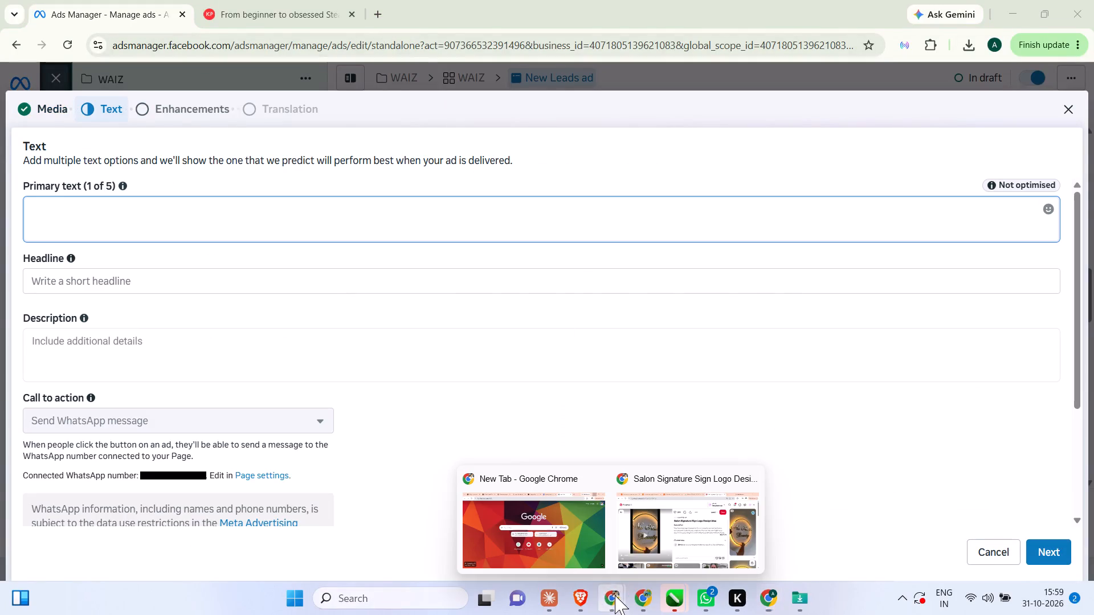
pyautogui.click(656, 512)
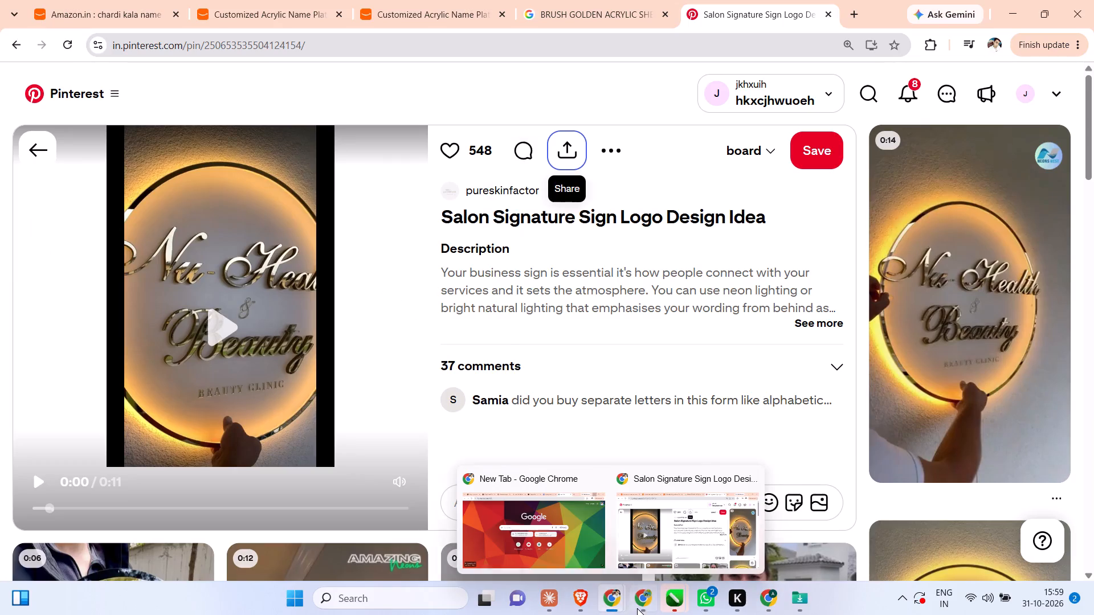
pyautogui.click(553, 536)
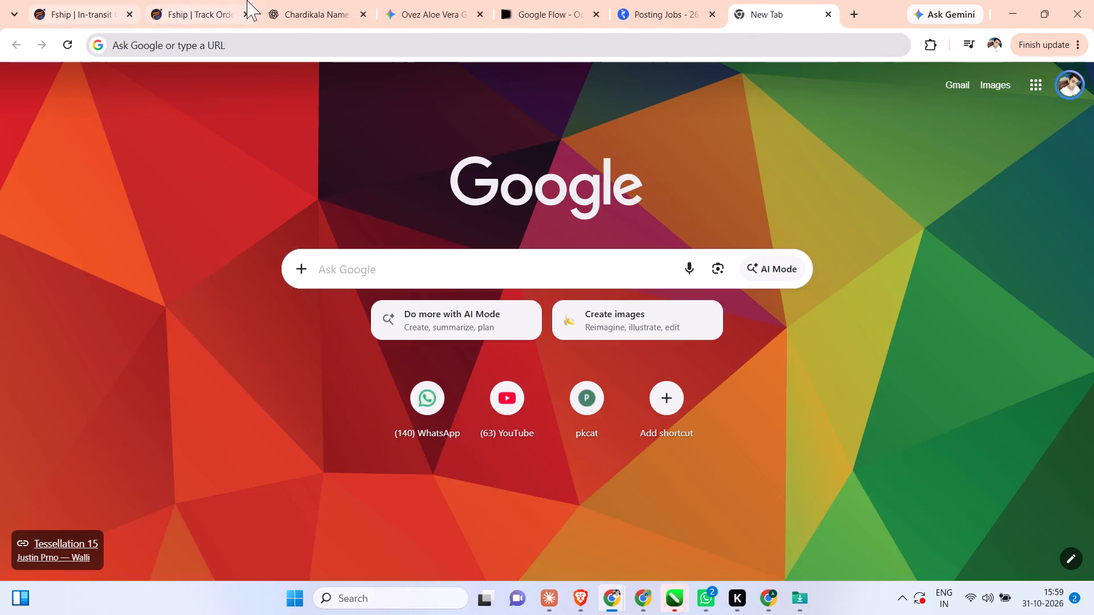
pyautogui.click(110, 7)
pyautogui.click(67, 40)
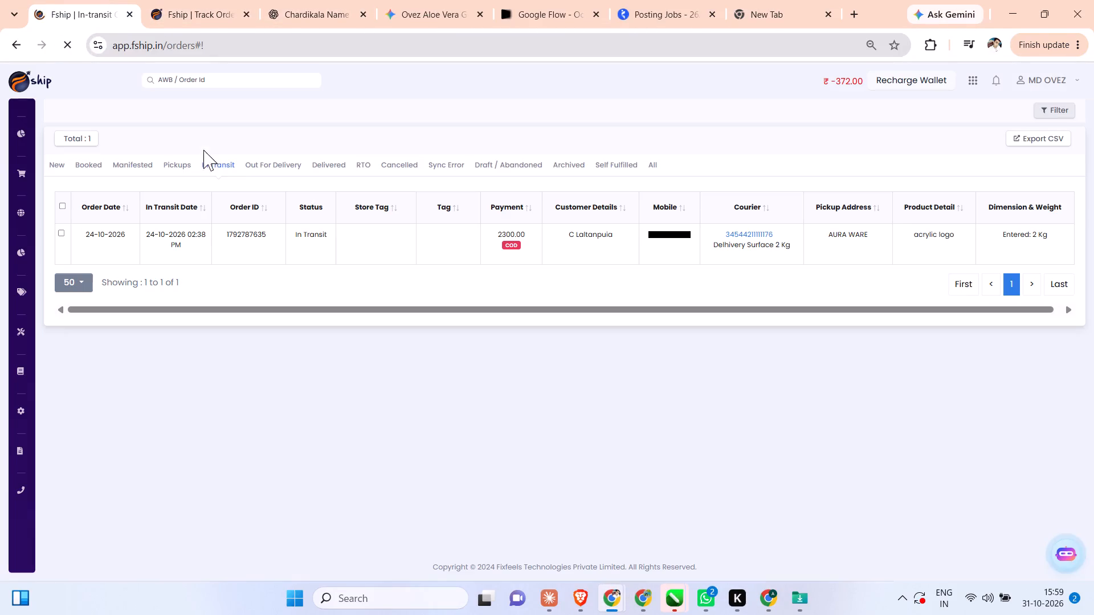
pyautogui.click(258, 165)
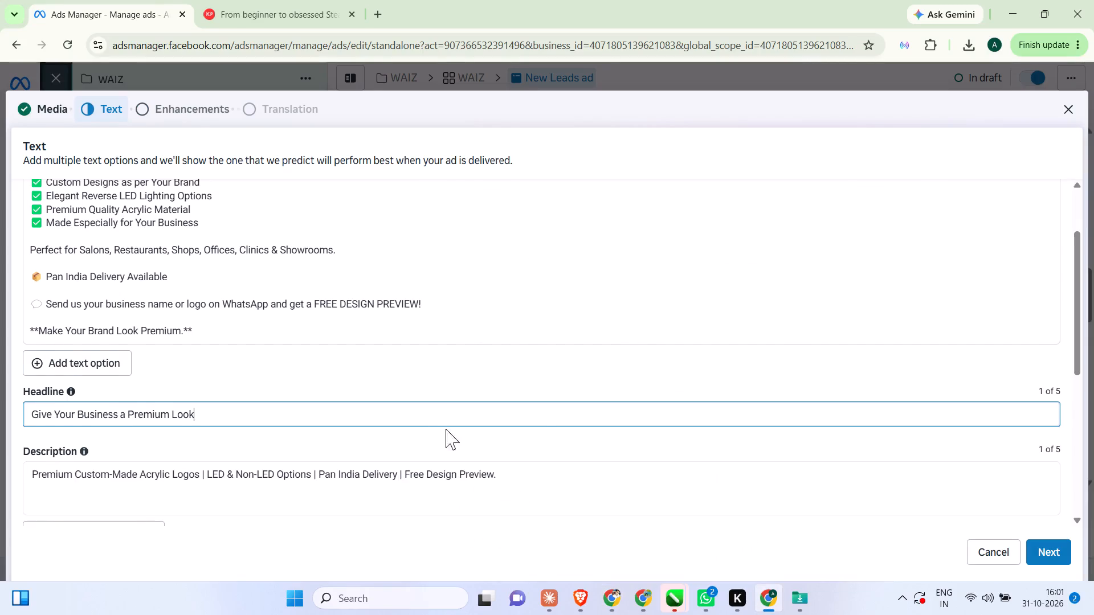
# Check the remaining ad text fields and complete the creative setup, keeping the Advantage+ creative enhancements as preset.
pyautogui.scroll(-6, 541, 426)
pyautogui.scroll(-4, 651, 414)
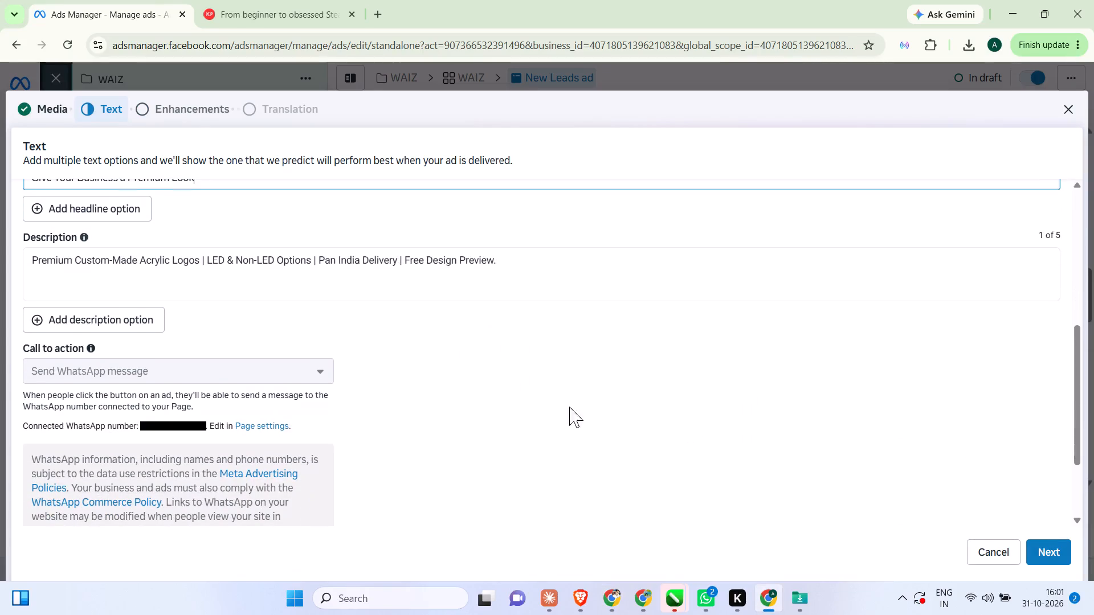
pyautogui.click(1030, 542)
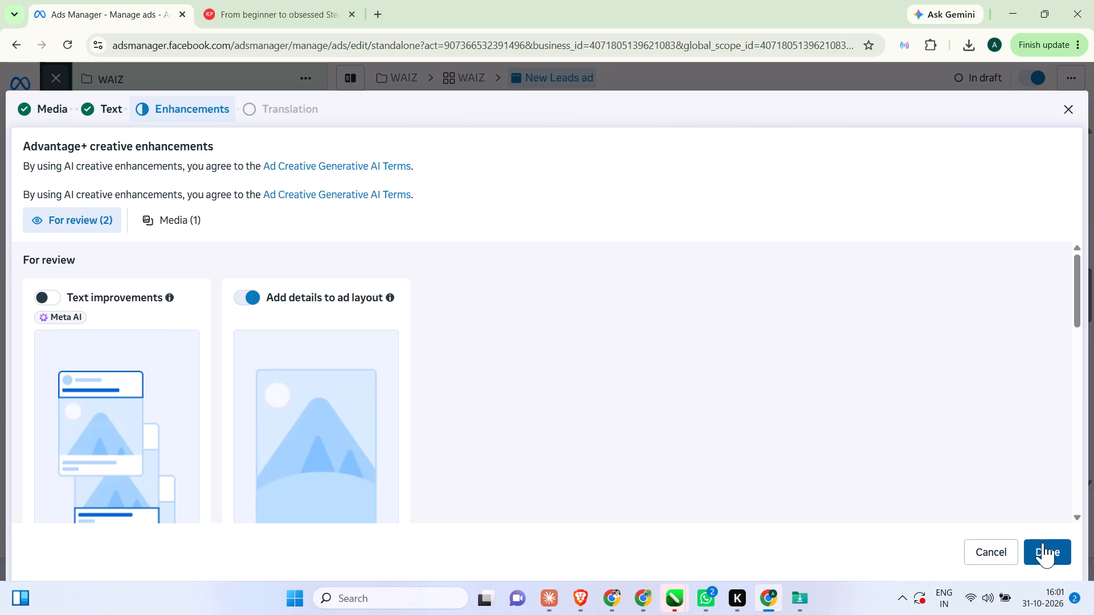
pyautogui.click(1043, 543)
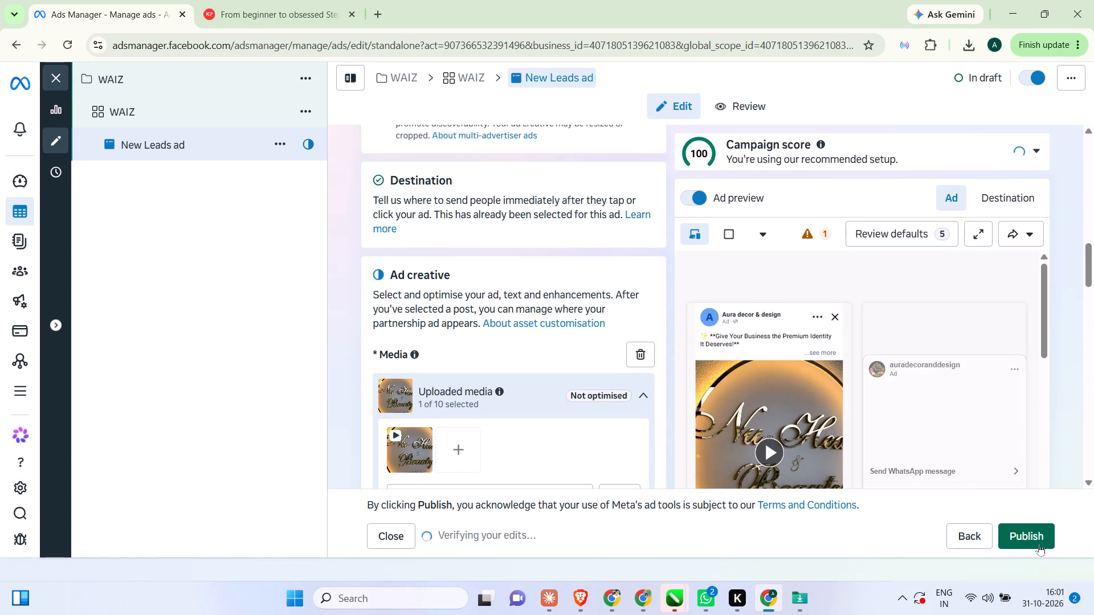
# Play the sign video briefly in the New Leads ad preview and pause it.
pyautogui.scroll(-5, 924, 454)
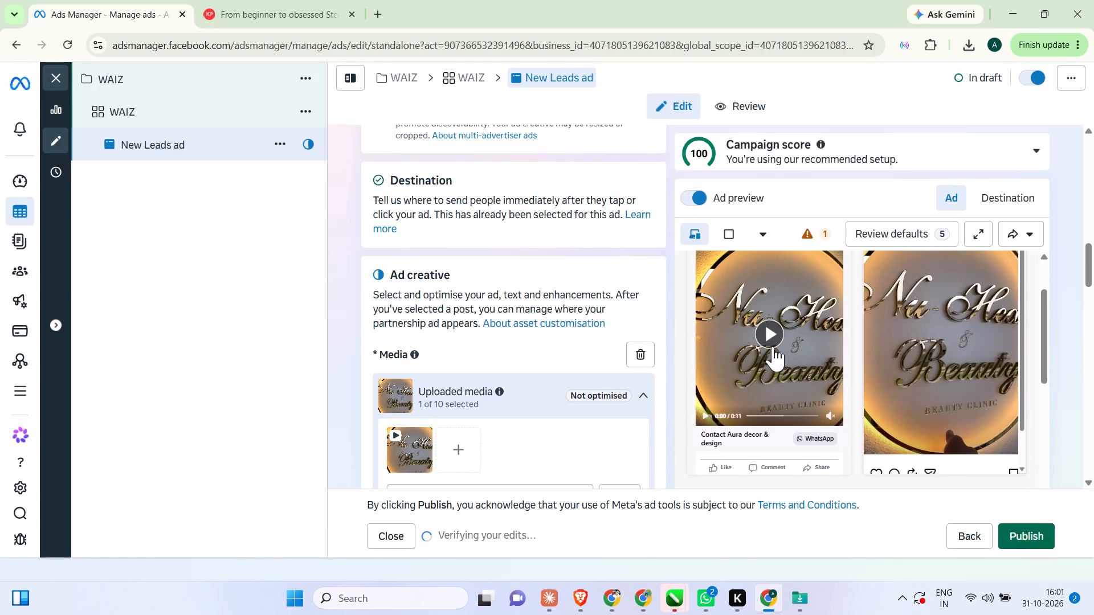
pyautogui.click(770, 337)
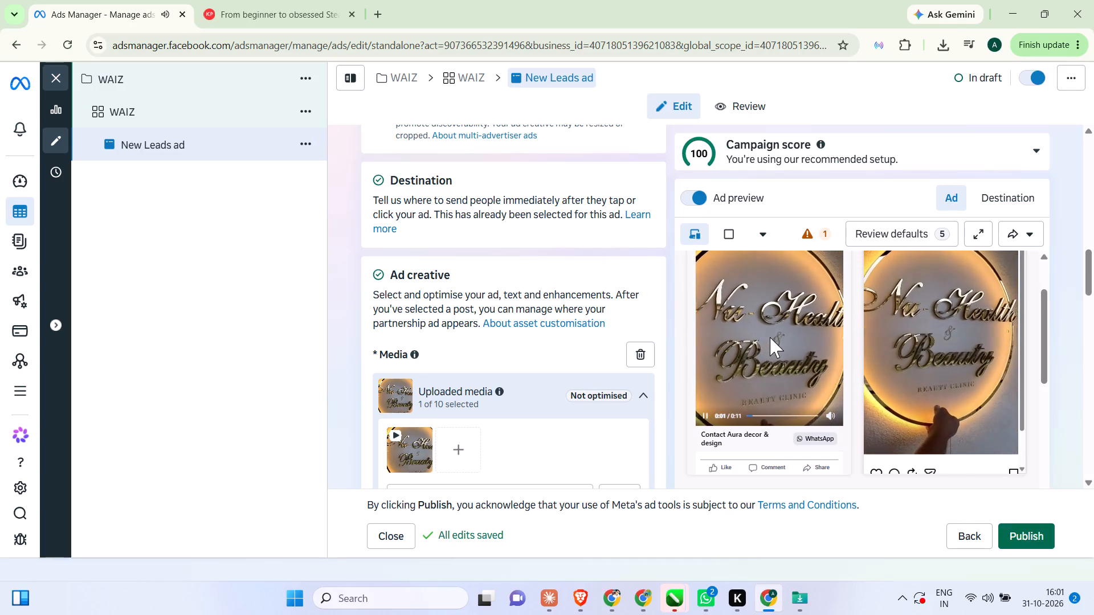
pyautogui.click(707, 412)
# Switch the New Leads ad's Conversations section from the suggested template to saved templates.
pyautogui.scroll(-16, 561, 379)
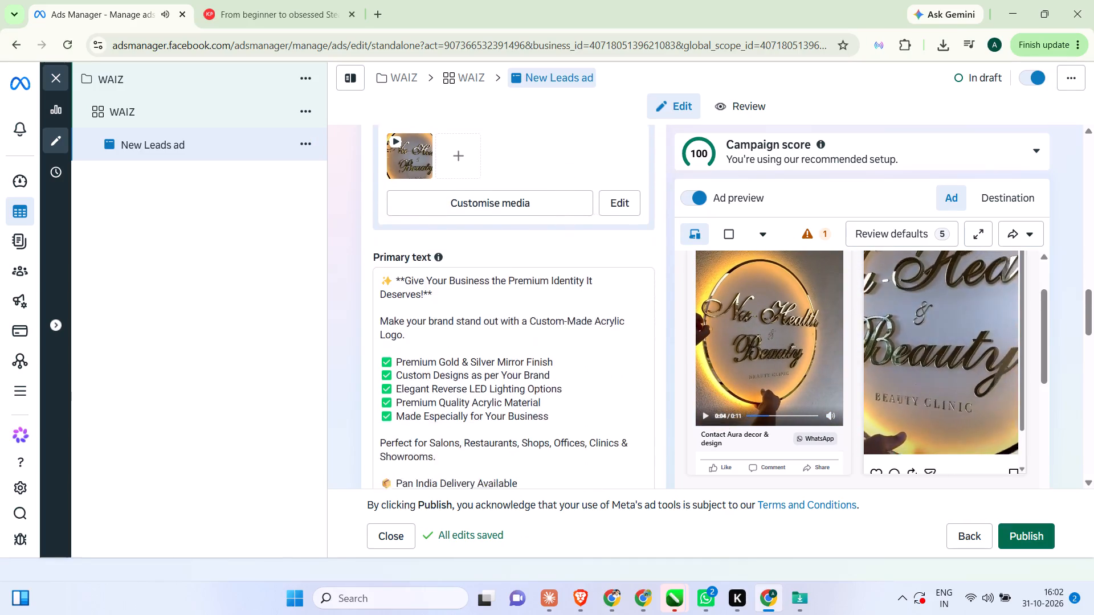
pyautogui.scroll(-20, 560, 377)
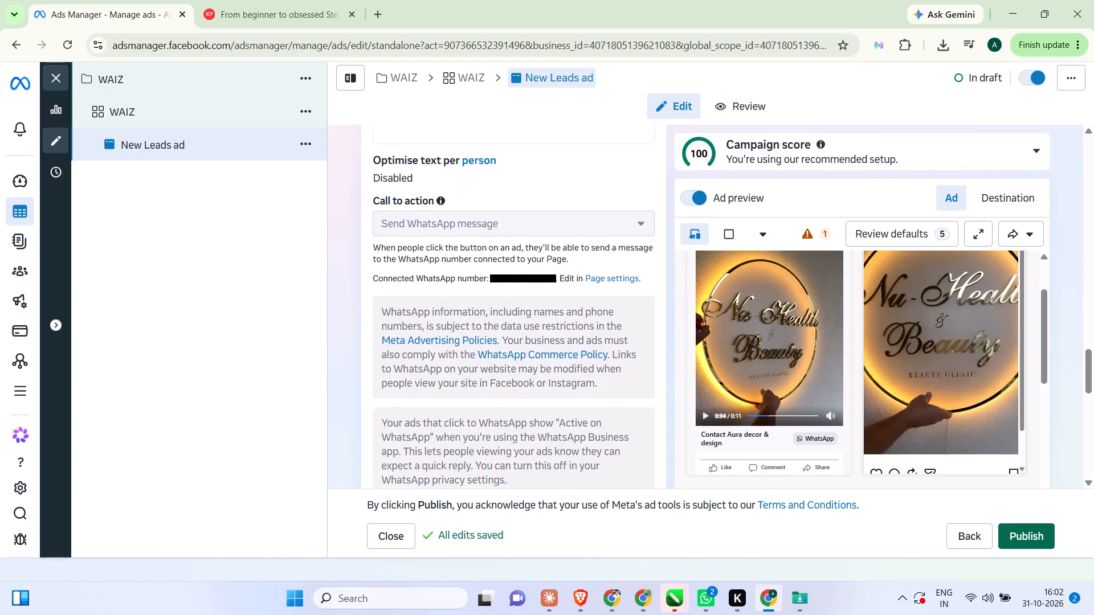
pyautogui.scroll(-18, 555, 376)
pyautogui.scroll(-3, 555, 376)
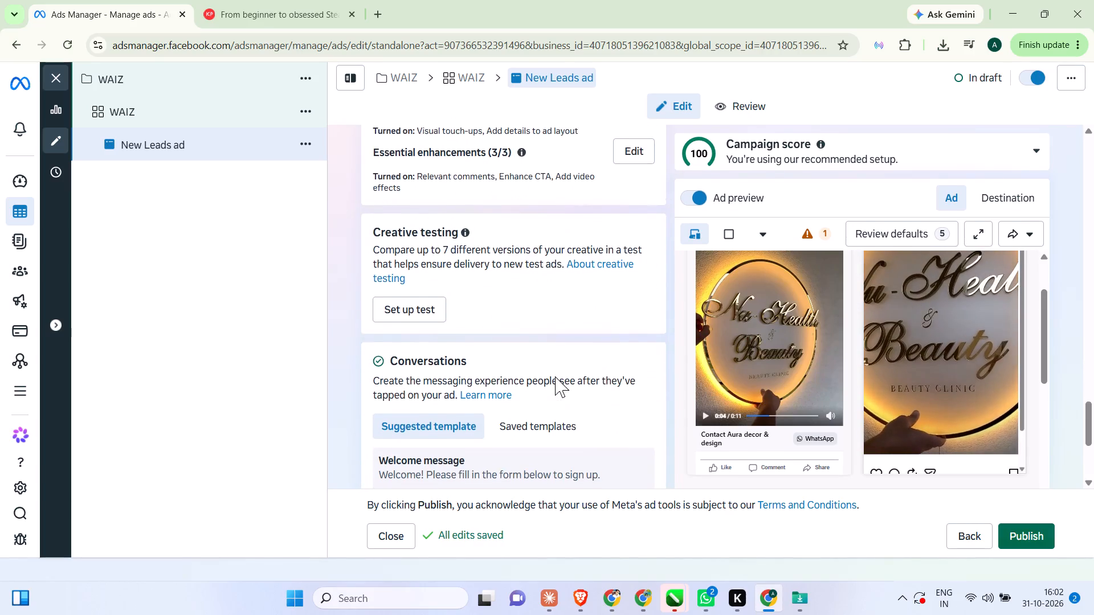
pyautogui.scroll(-3, 555, 376)
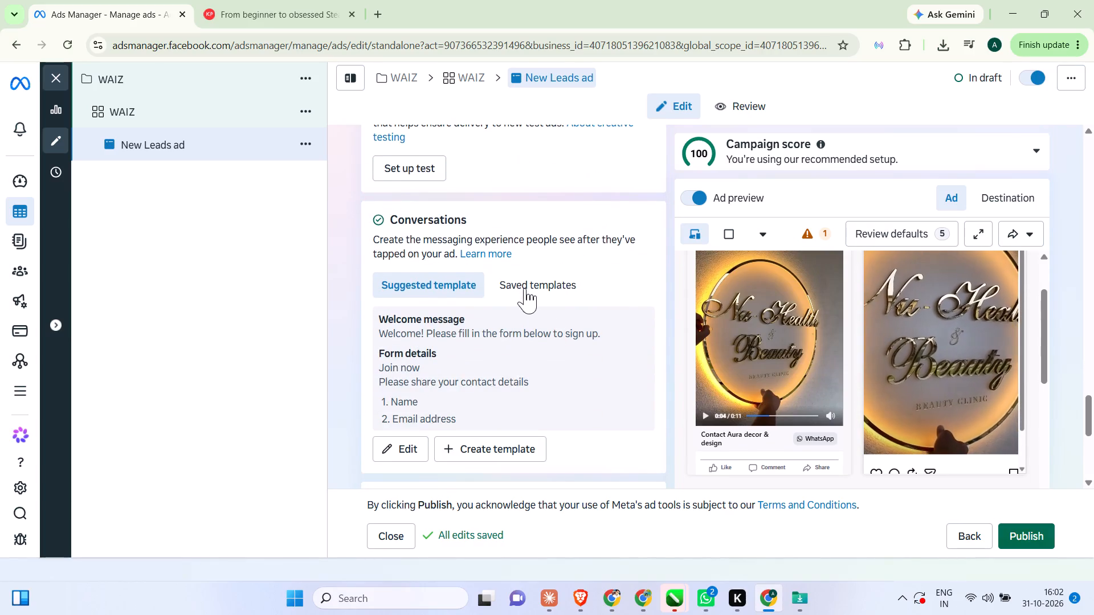
pyautogui.click(525, 288)
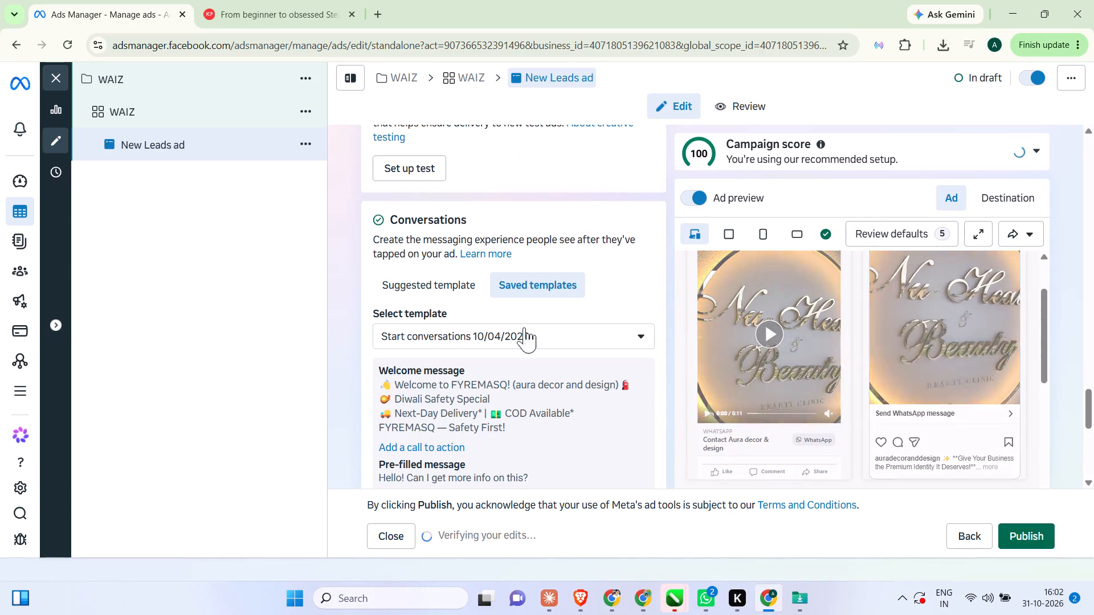
pyautogui.scroll(-2, 540, 393)
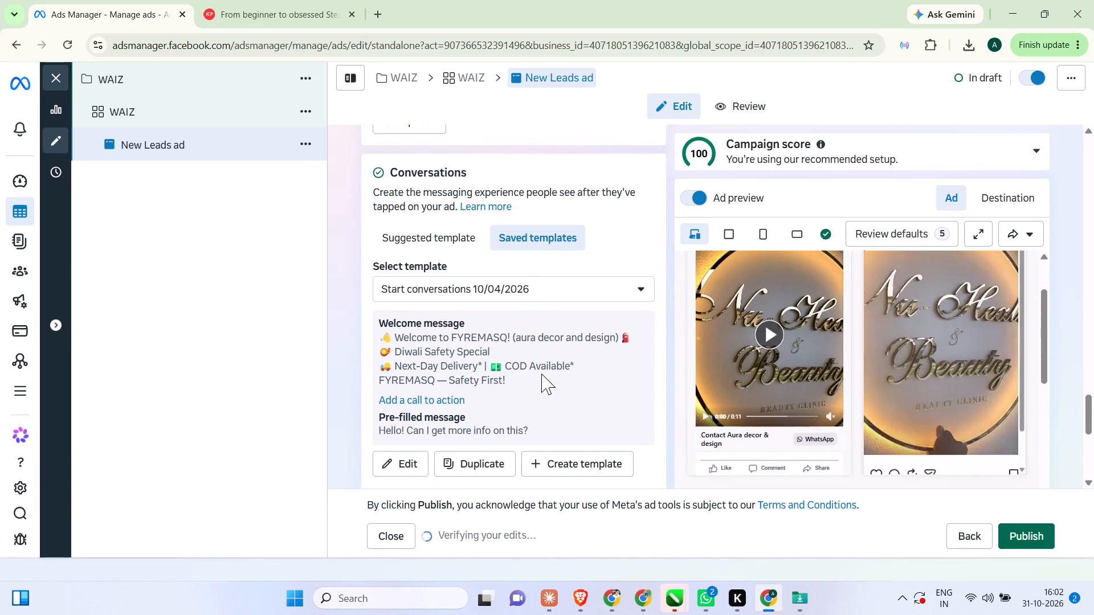
# Try the saved conversation templates dated 21/02/2026, 26/12/2025, 24/12/2025 and 15/12/2025 in turn, checking each welcome message.
pyautogui.click(570, 293)
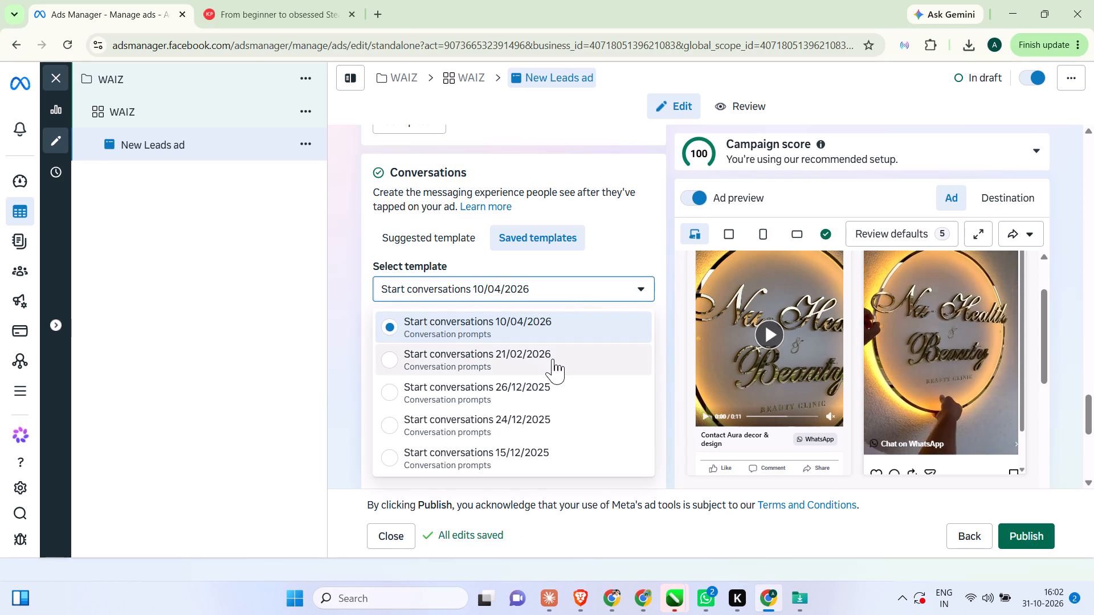
pyautogui.click(553, 359)
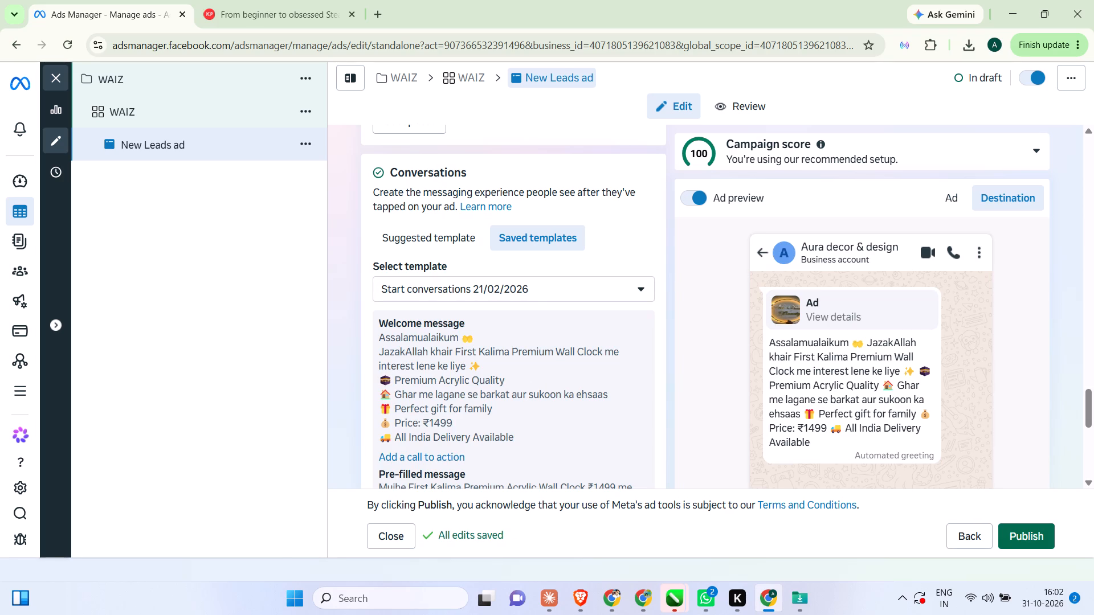
pyautogui.click(555, 291)
pyautogui.click(504, 385)
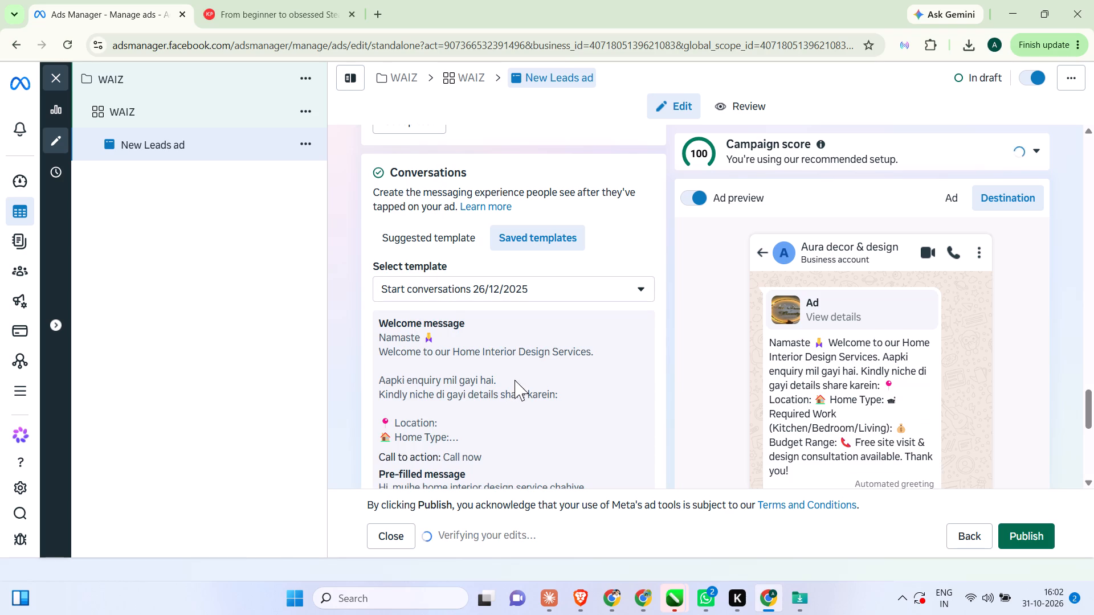
pyautogui.click(554, 290)
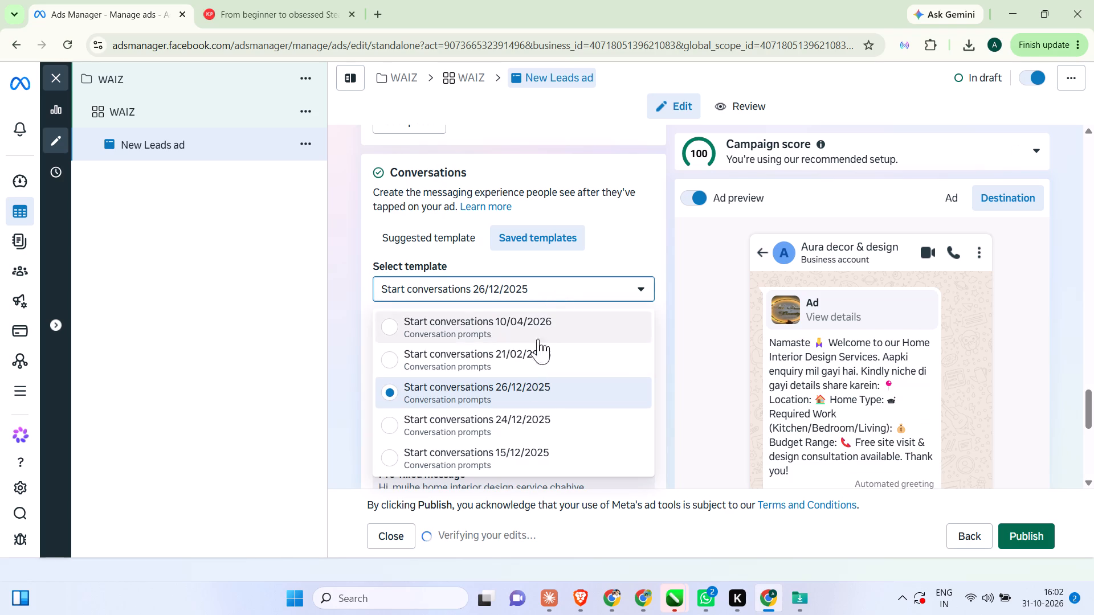
pyautogui.click(520, 419)
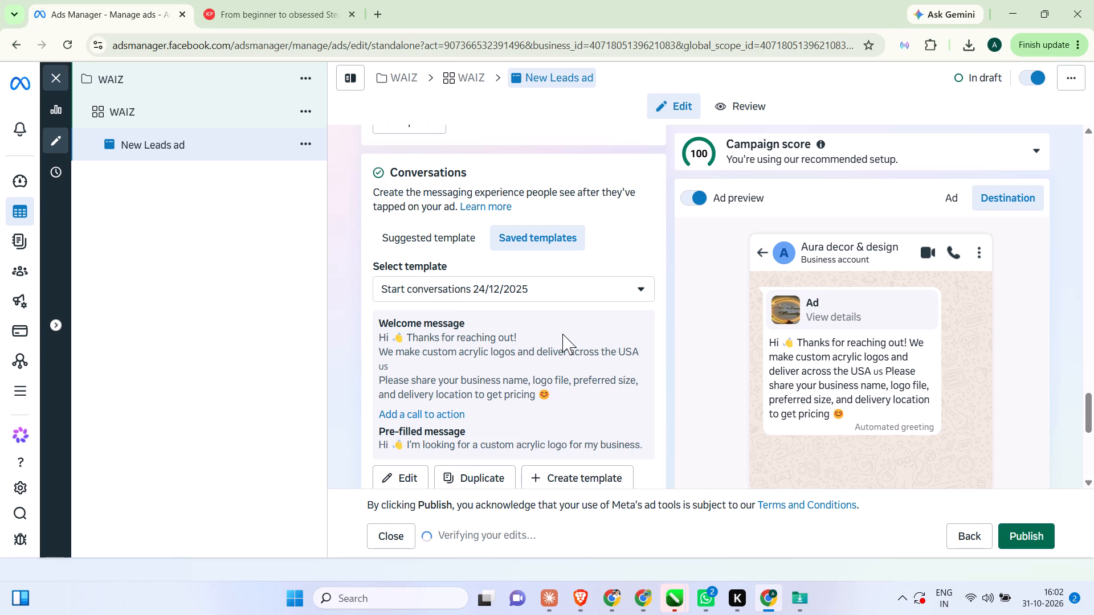
pyautogui.click(564, 291)
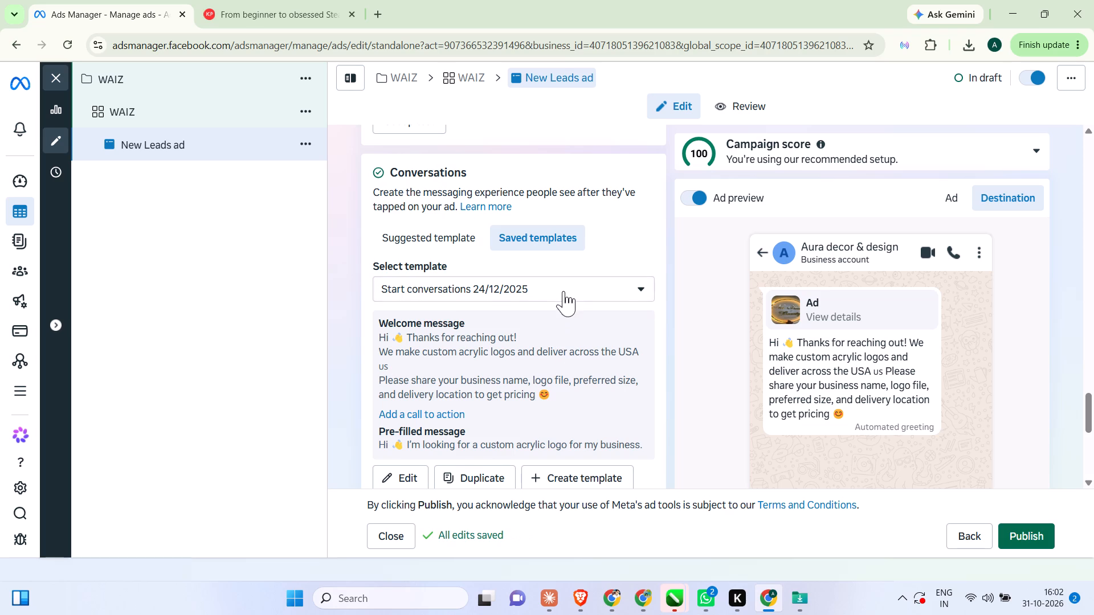
pyautogui.click(533, 442)
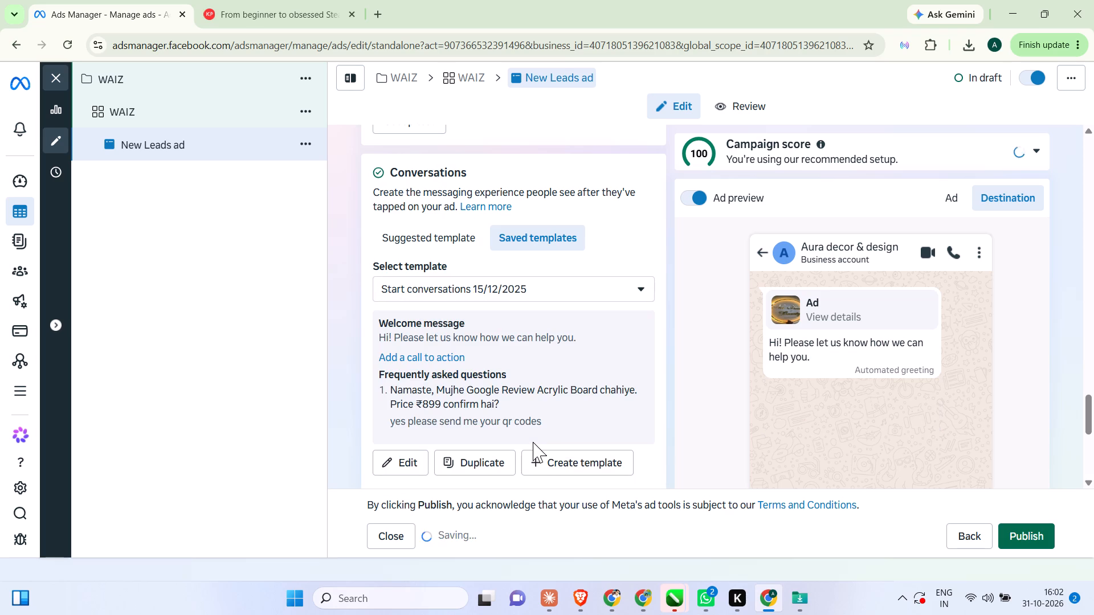
# Browse the saved conversation templates and switch the New Leads ad's Conversations section to the suggested template.
pyautogui.click(568, 294)
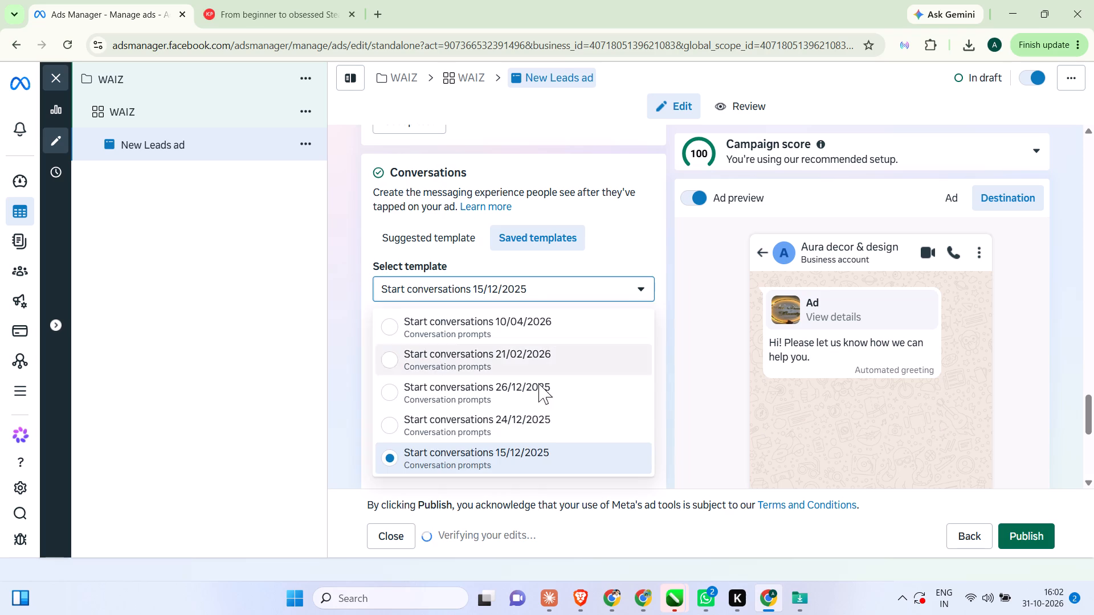
pyautogui.scroll(-5, 534, 393)
pyautogui.scroll(12, 524, 379)
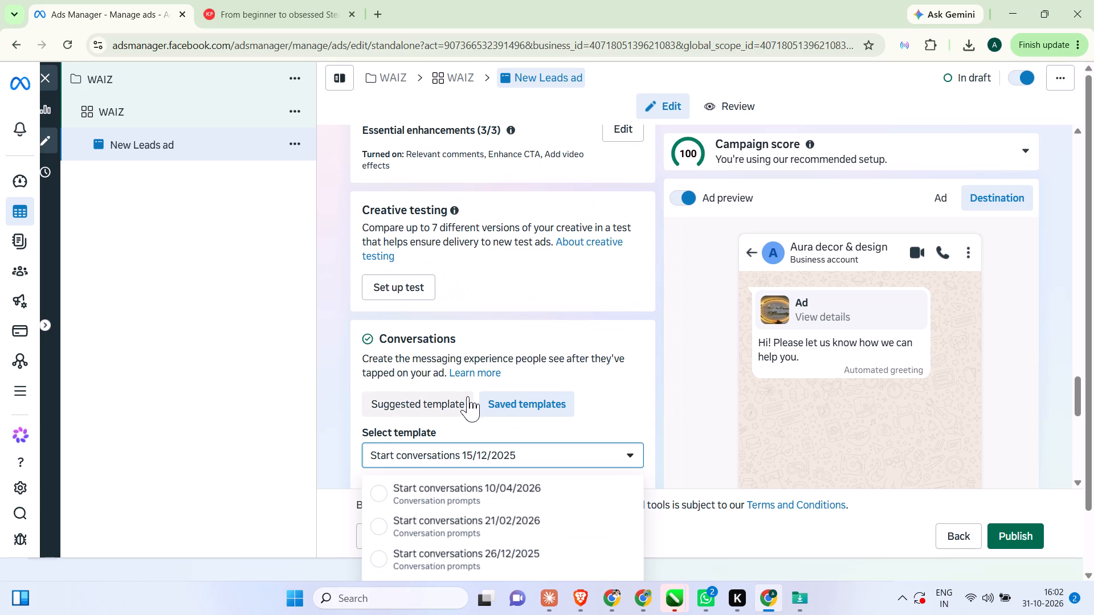
pyautogui.click(426, 411)
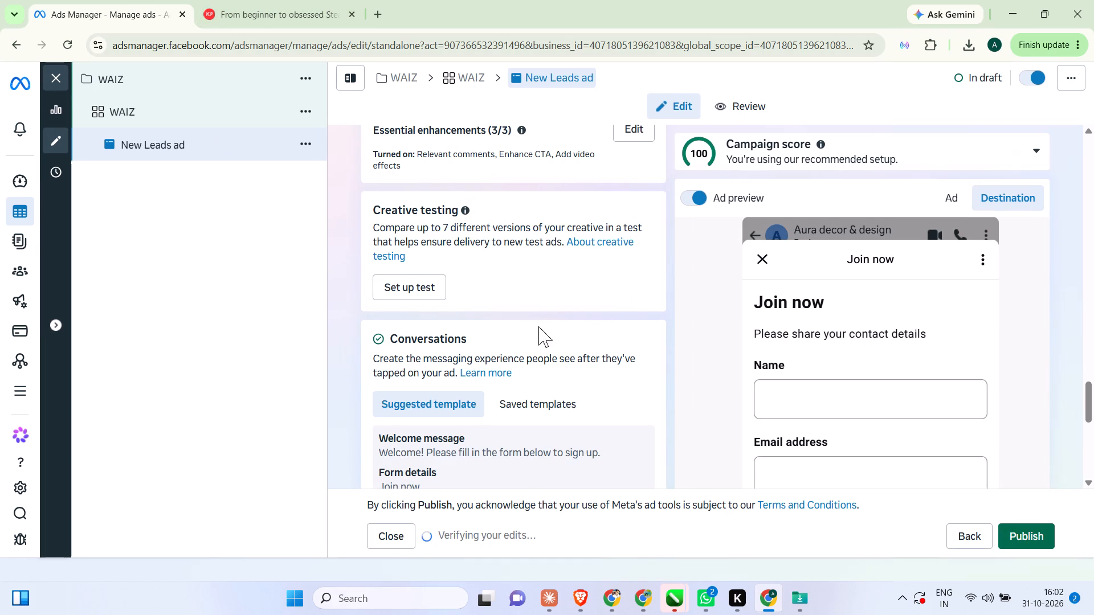
pyautogui.scroll(-10, 532, 330)
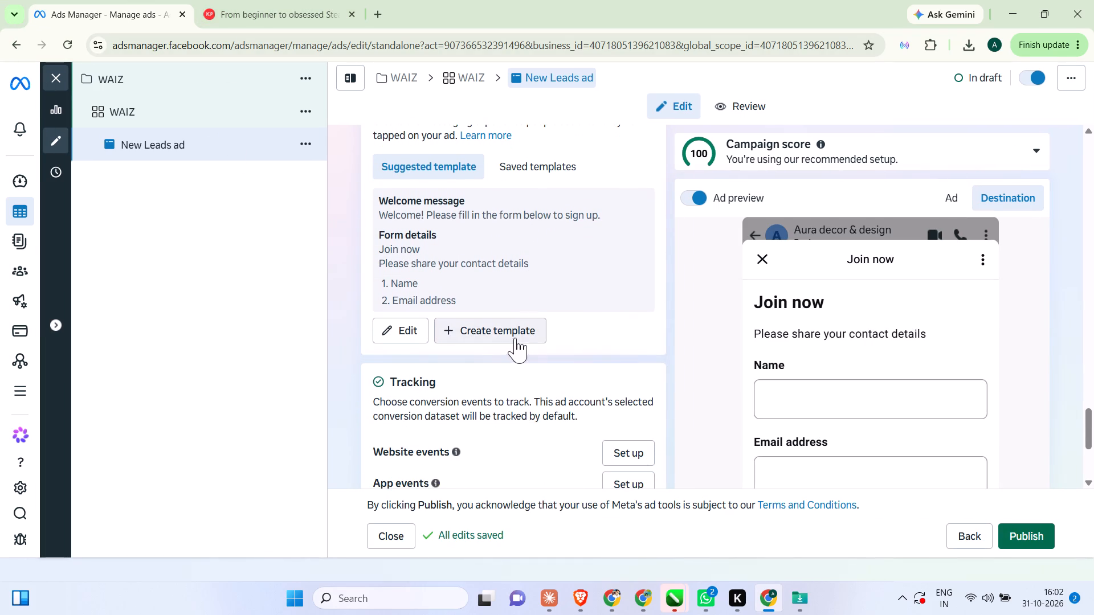
pyautogui.scroll(9, 496, 325)
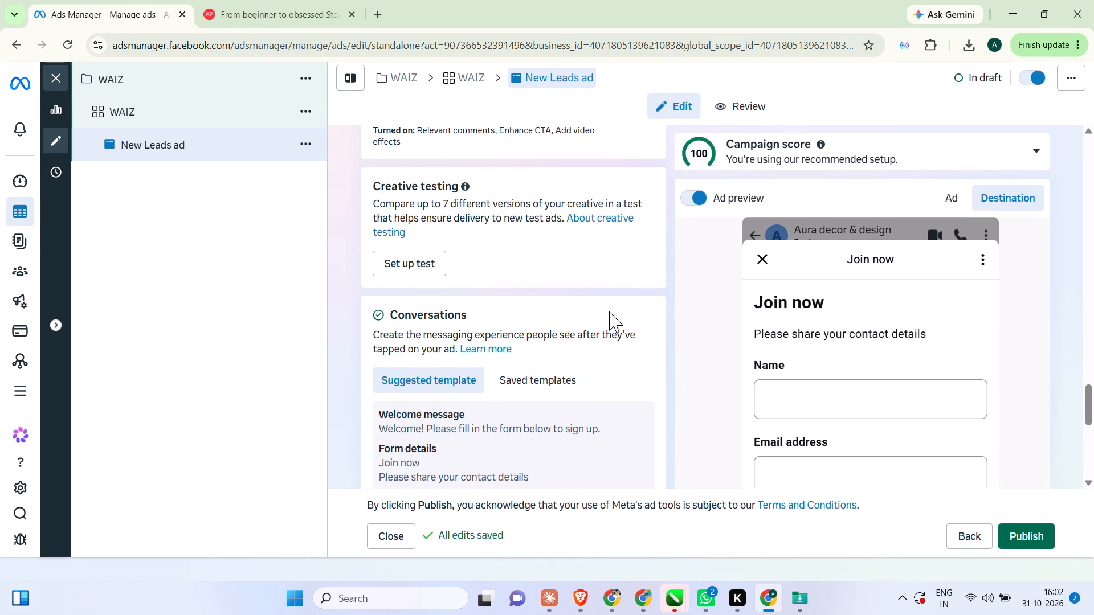
# Examine the suggested template's chat preview and its welcome message, form details and template name, then close the editor without saving.
pyautogui.click(763, 256)
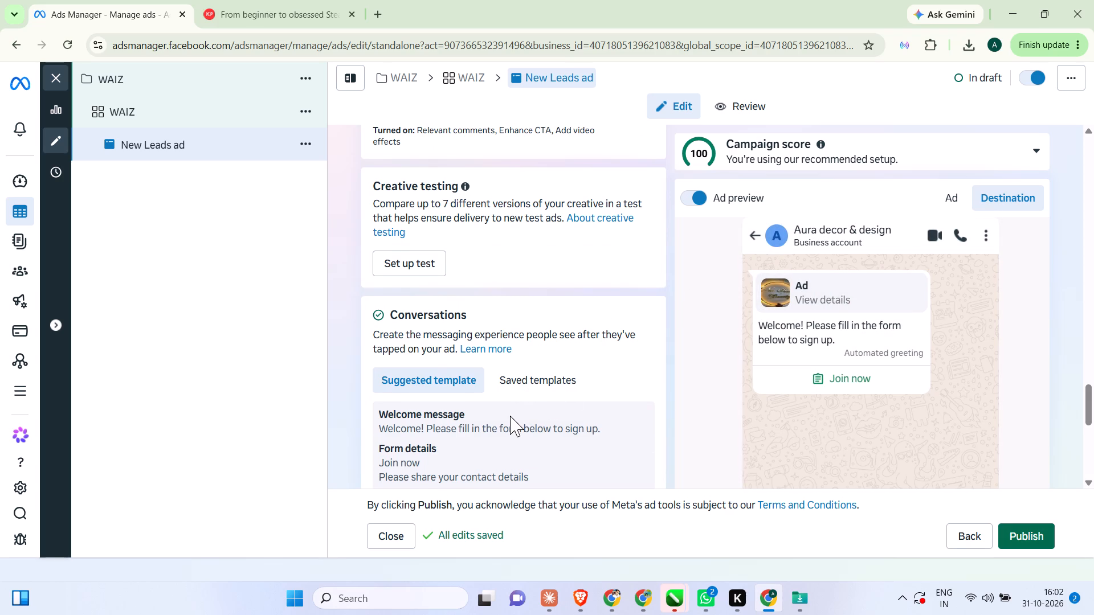
pyautogui.scroll(-4, 510, 416)
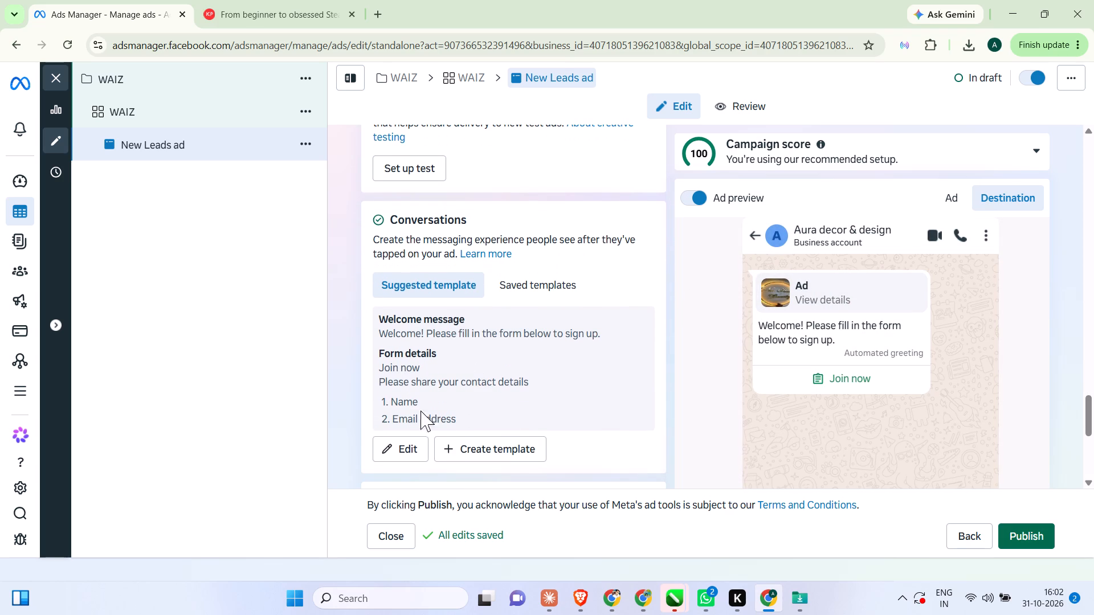
pyautogui.click(403, 450)
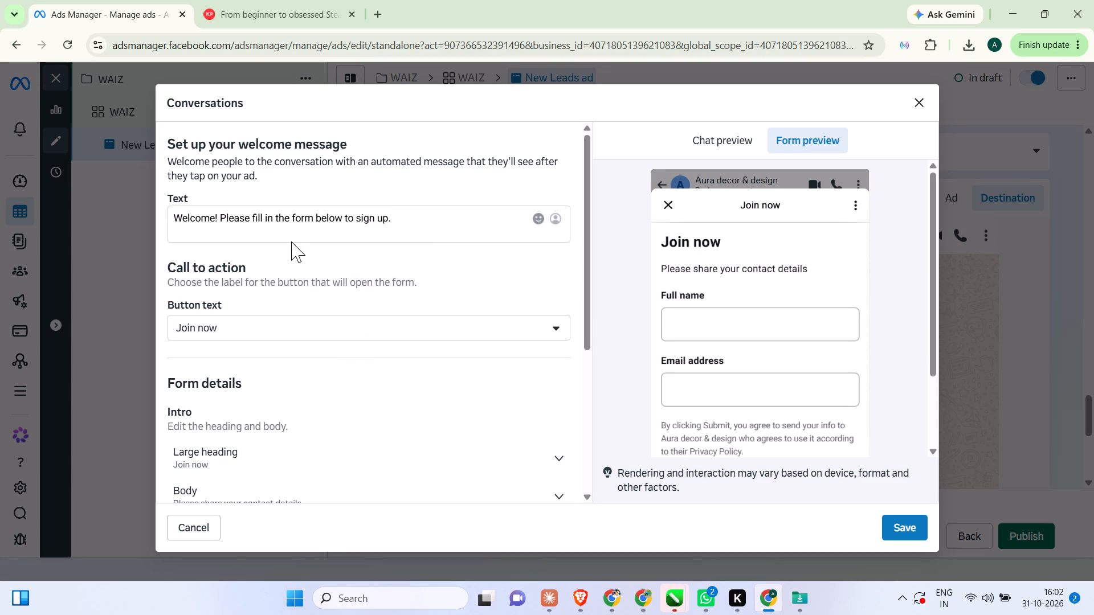
pyautogui.scroll(7, 291, 241)
pyautogui.scroll(-17, 495, 408)
pyautogui.scroll(5, 492, 409)
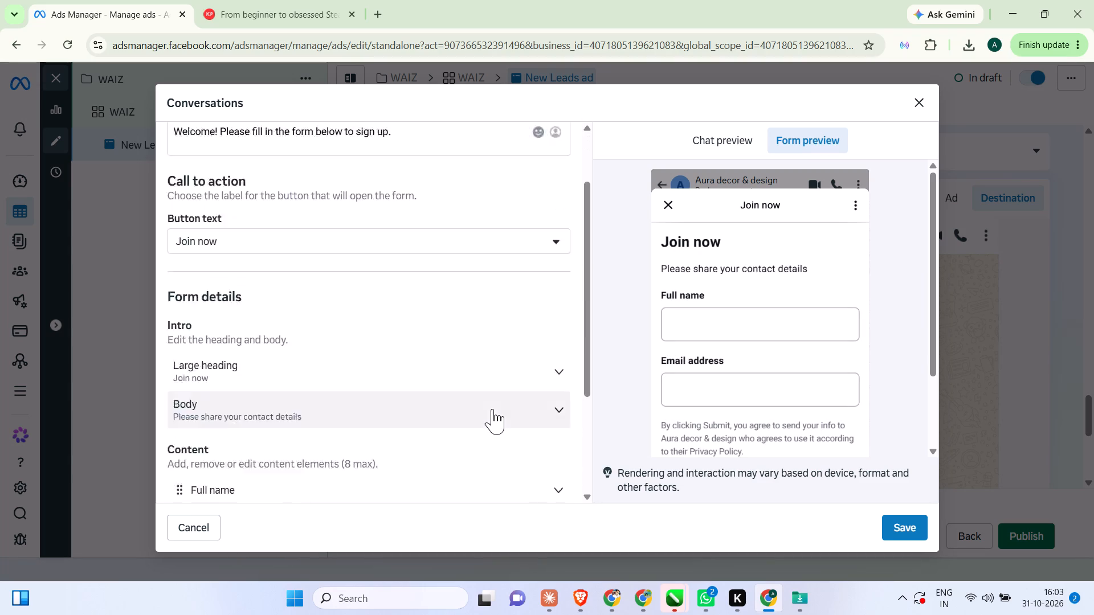
pyautogui.scroll(4, 492, 409)
pyautogui.scroll(-9, 492, 409)
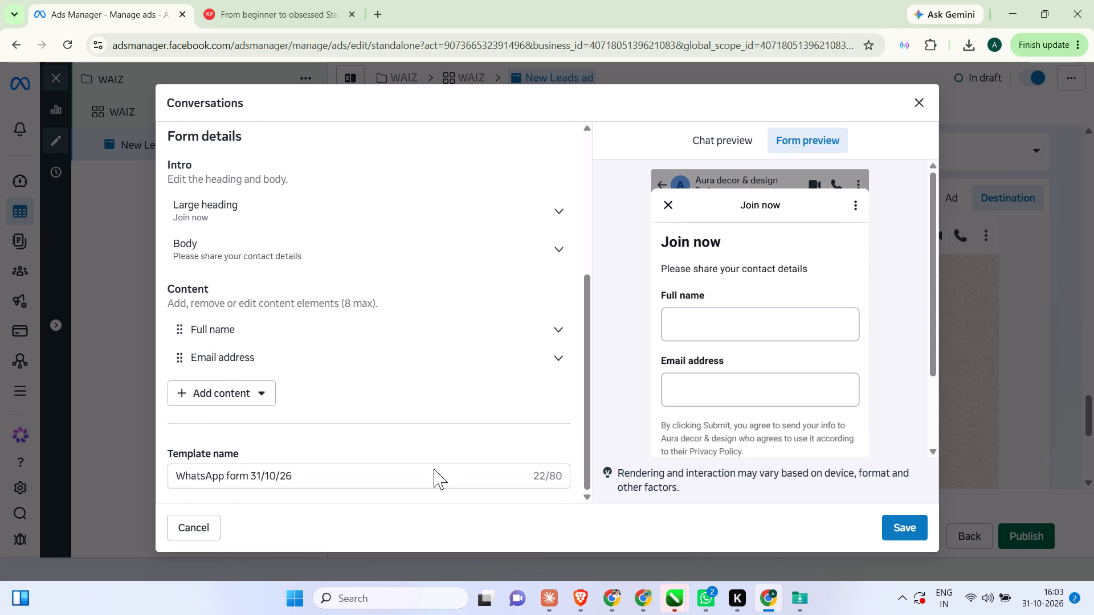
pyautogui.click(421, 475)
pyautogui.doubleClick(421, 475)
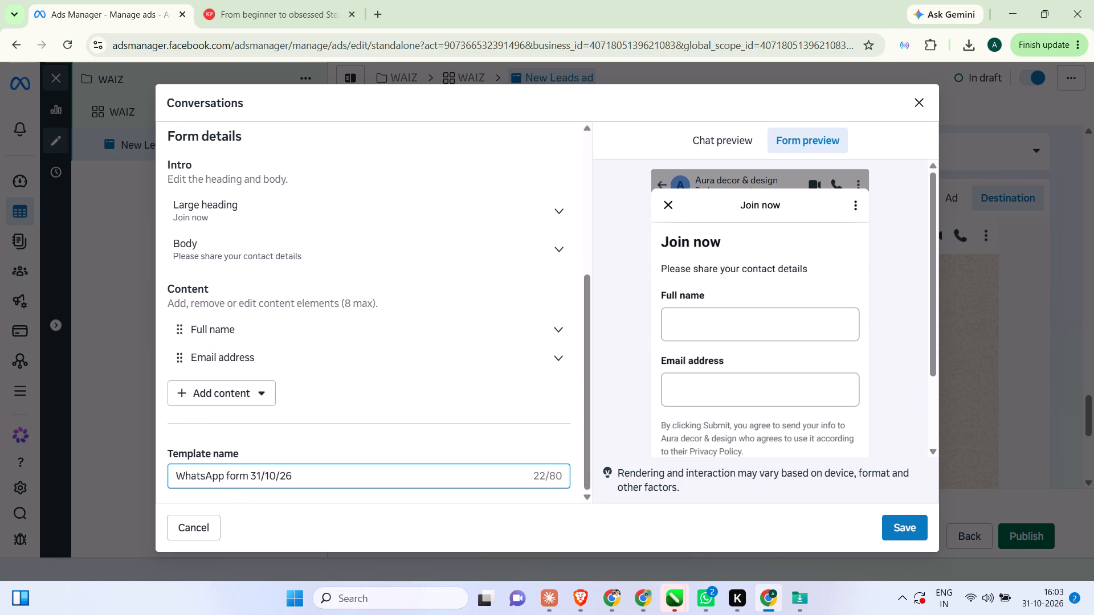
pyautogui.click(722, 146)
pyautogui.click(778, 137)
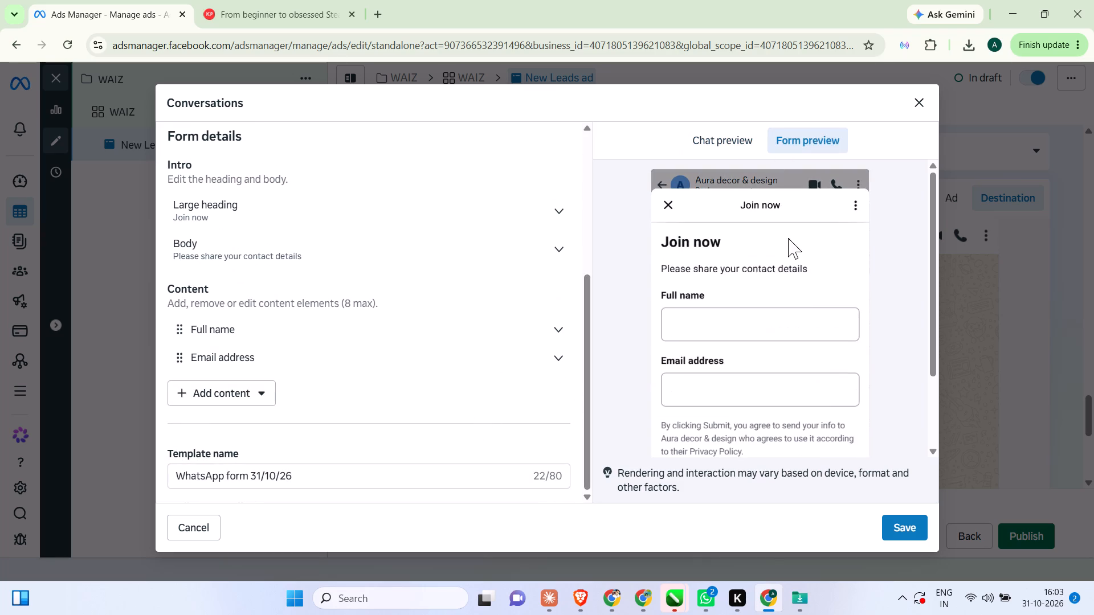
pyautogui.click(926, 100)
pyautogui.click(667, 265)
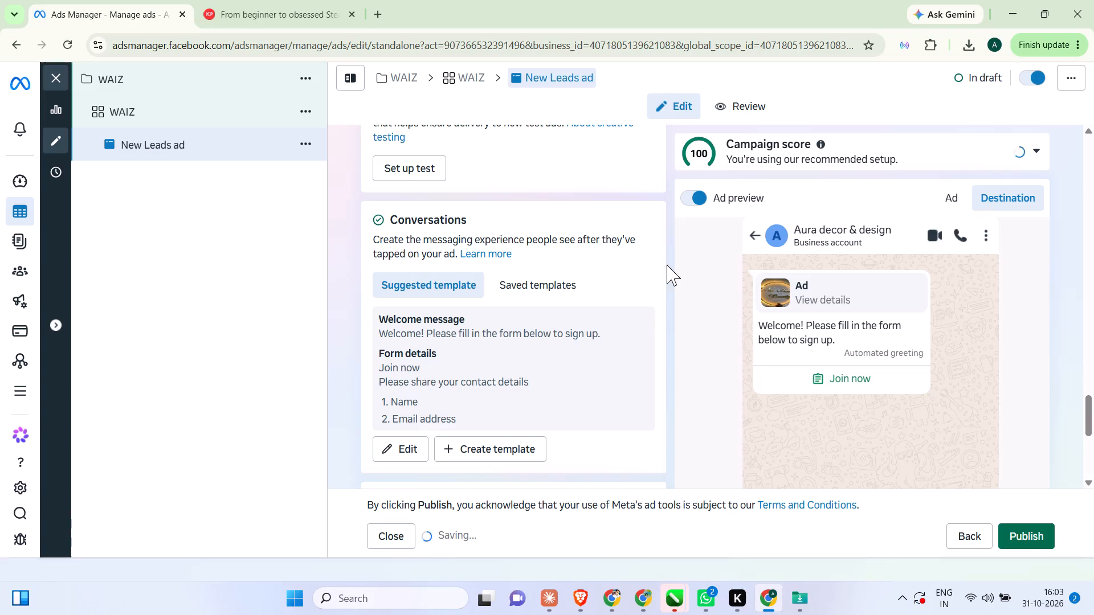
# In the WAIZ ad set, review the conversion settings and select Message destinations as the conversion location.
pyautogui.click(227, 112)
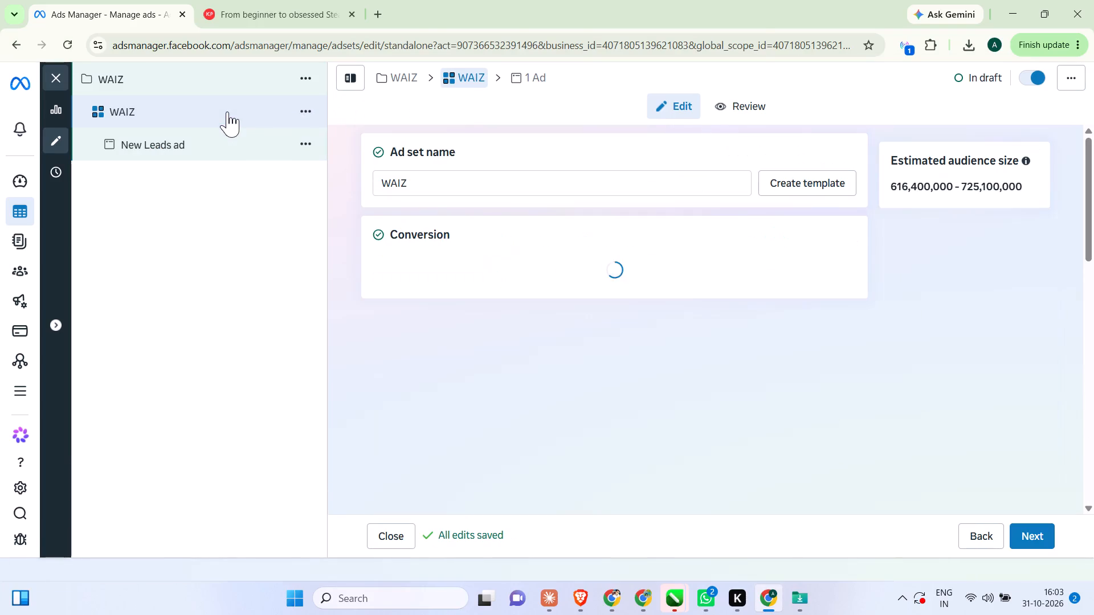
pyautogui.scroll(-5, 496, 357)
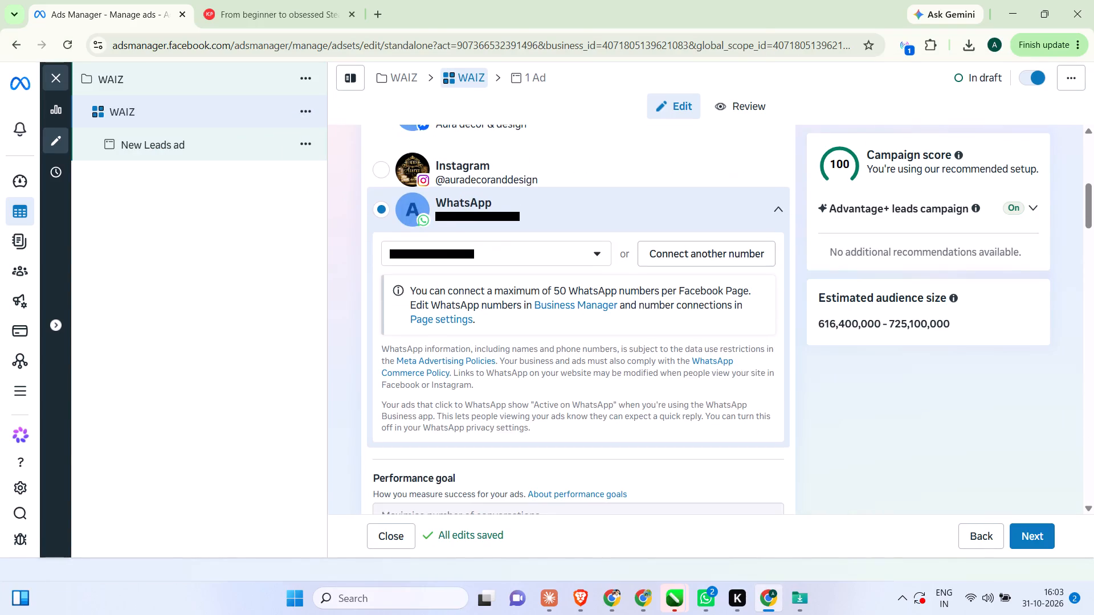
pyautogui.scroll(-5, 499, 337)
pyautogui.scroll(17, 499, 335)
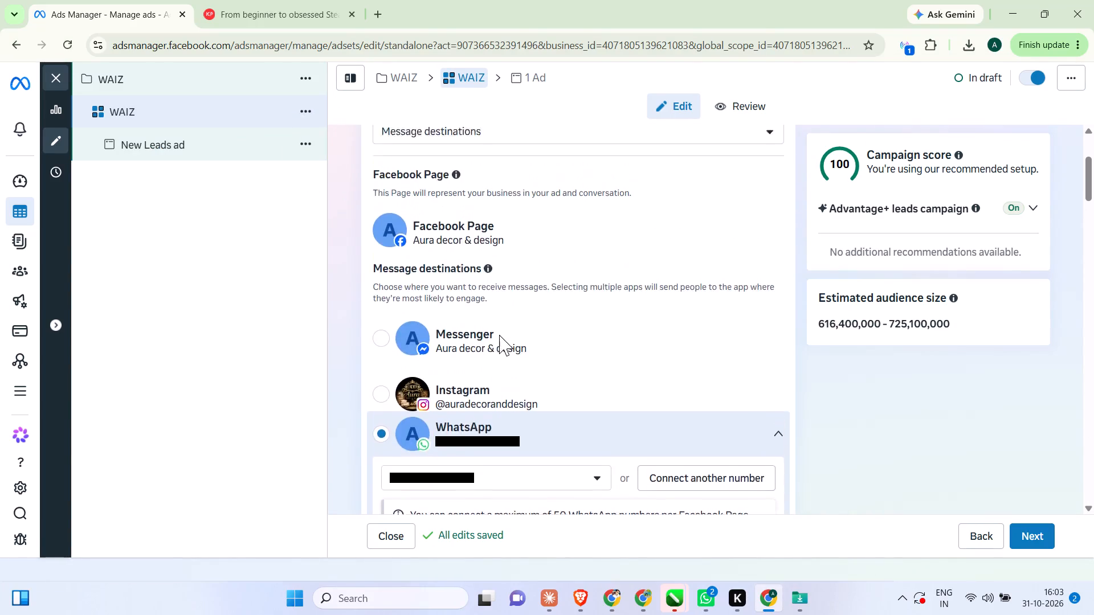
pyautogui.scroll(4, 499, 335)
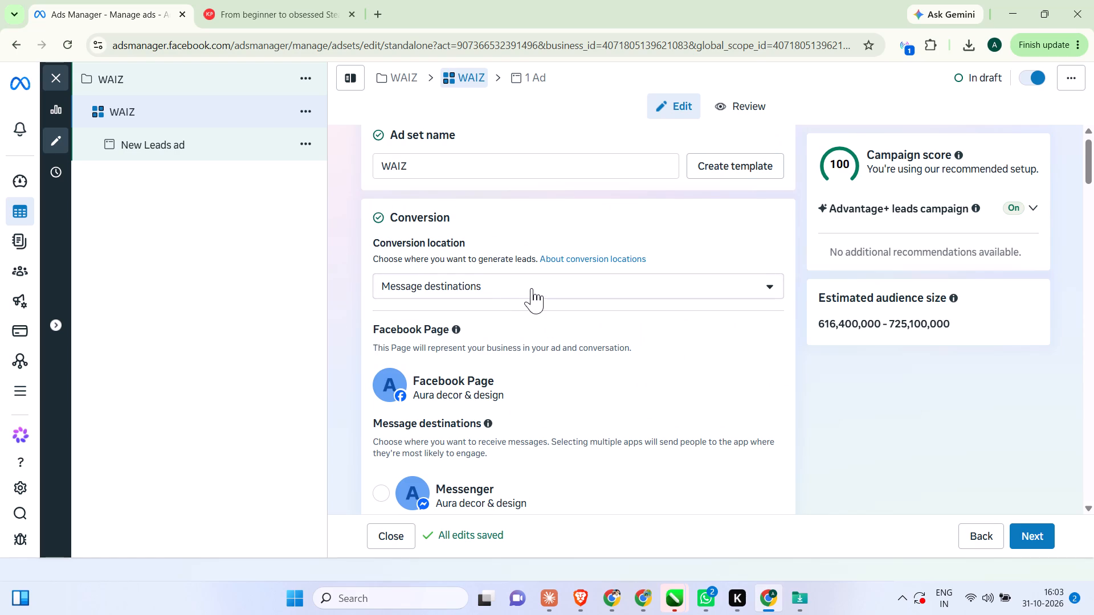
pyautogui.scroll(6, 532, 288)
pyautogui.scroll(-2, 532, 288)
pyautogui.click(558, 255)
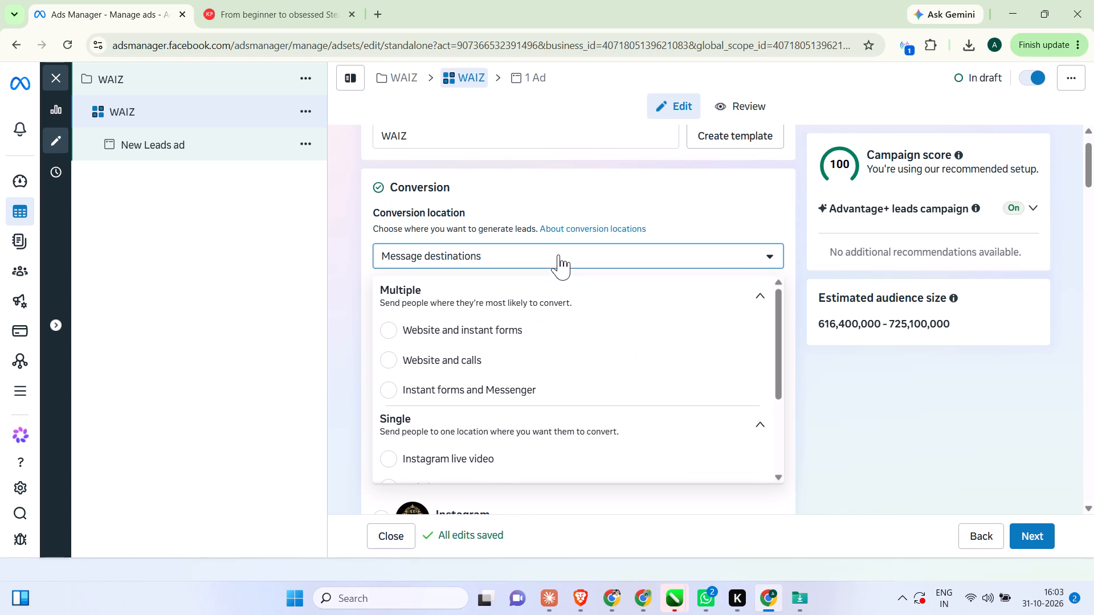
pyautogui.scroll(-12, 504, 370)
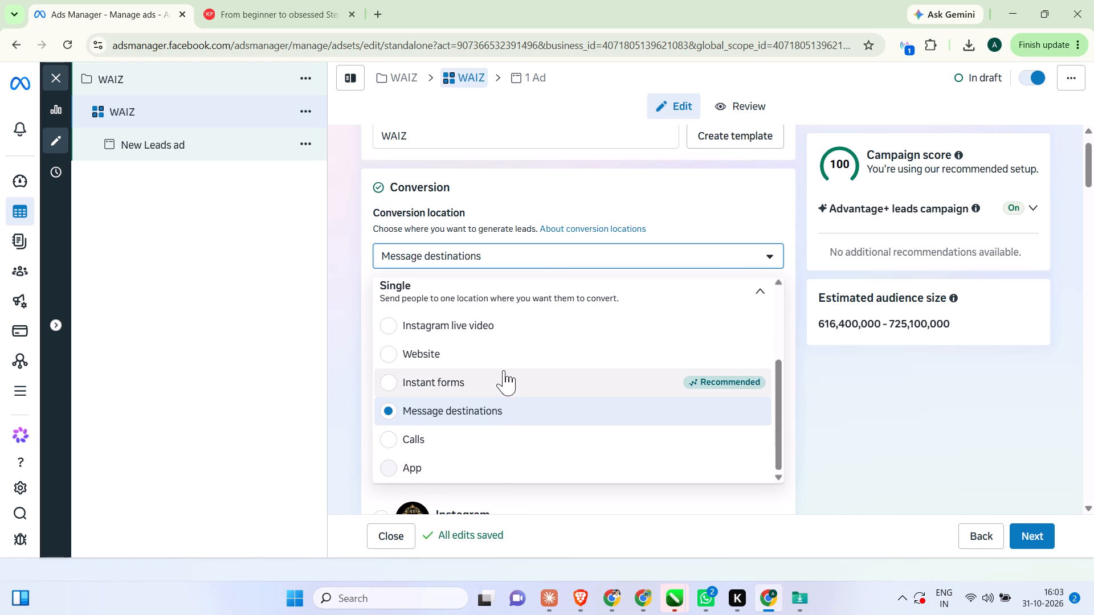
pyautogui.click(497, 411)
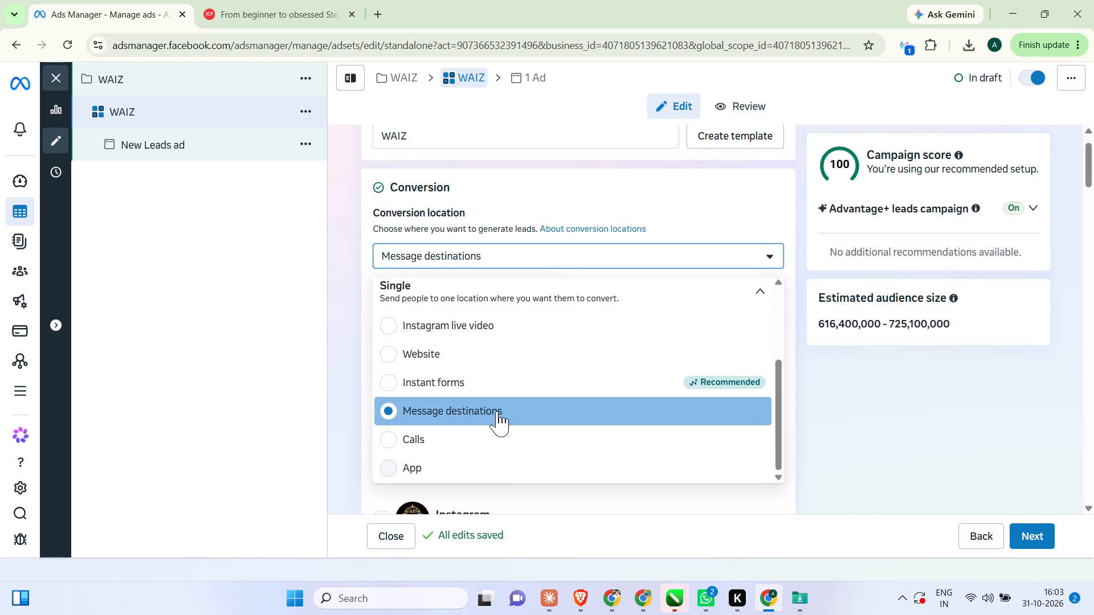
# Send the Ads data sharing link on WhatsApp Business for the ad set's WhatsApp destination.
pyautogui.scroll(-5, 683, 404)
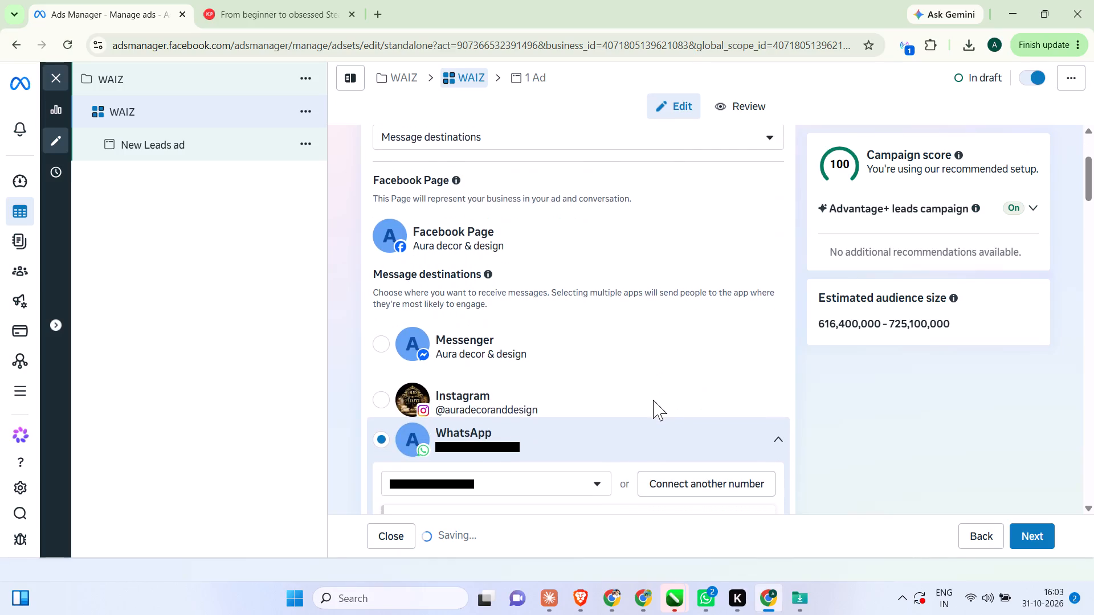
pyautogui.scroll(-2, 653, 400)
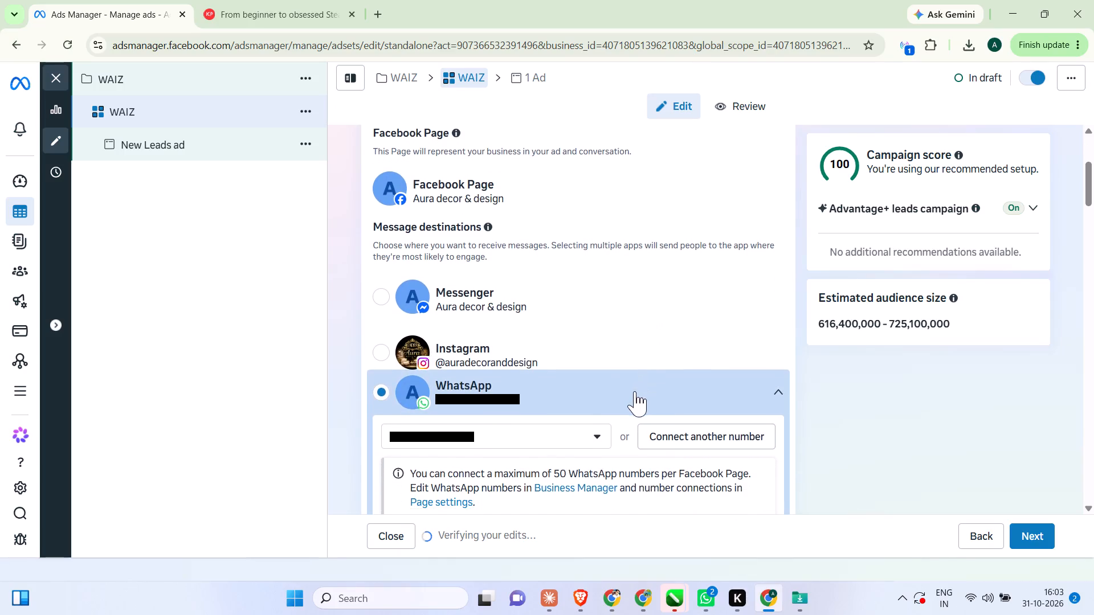
pyautogui.scroll(-2, 615, 362)
pyautogui.scroll(-7, 492, 237)
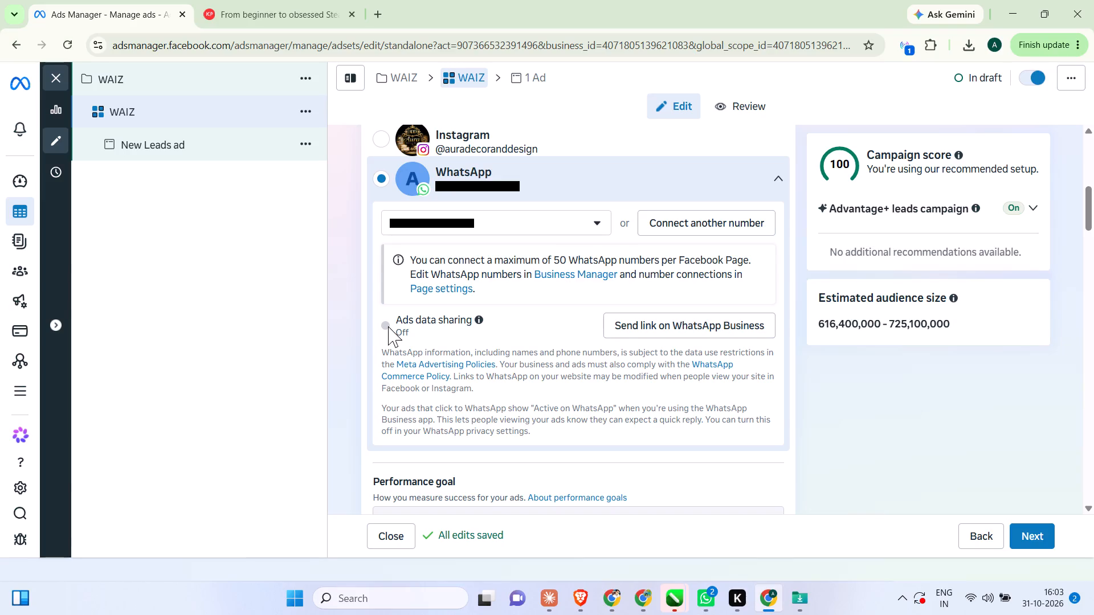
pyautogui.click(388, 326)
pyautogui.click(617, 329)
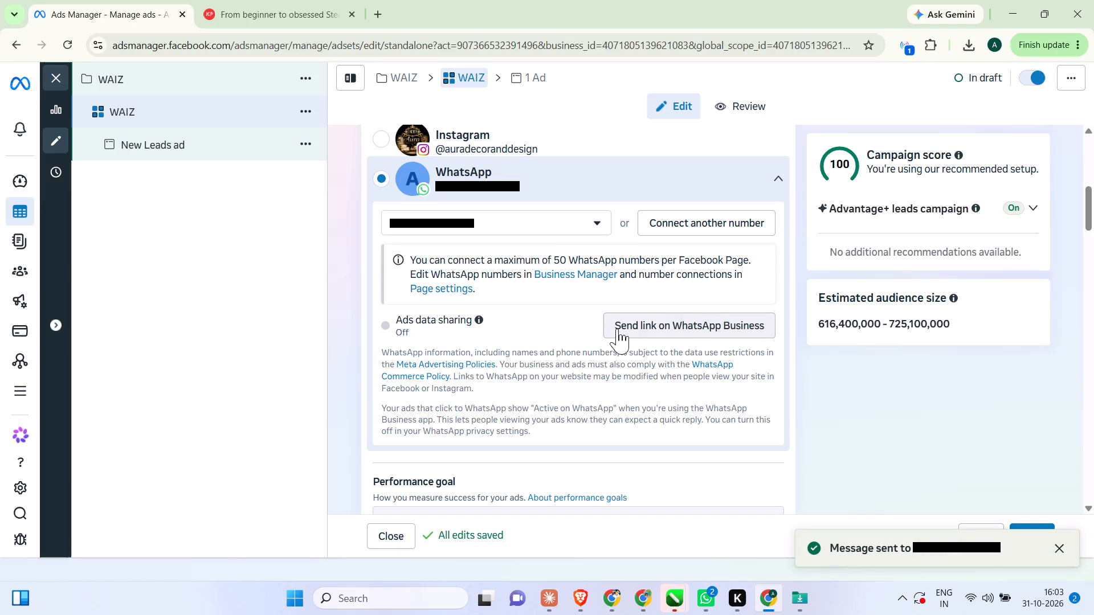
# Review the WAIZ ad set's performance goal, budget, schedule, audience, policy and placement settings, and continue to the New Leads ad.
pyautogui.scroll(-5, 530, 346)
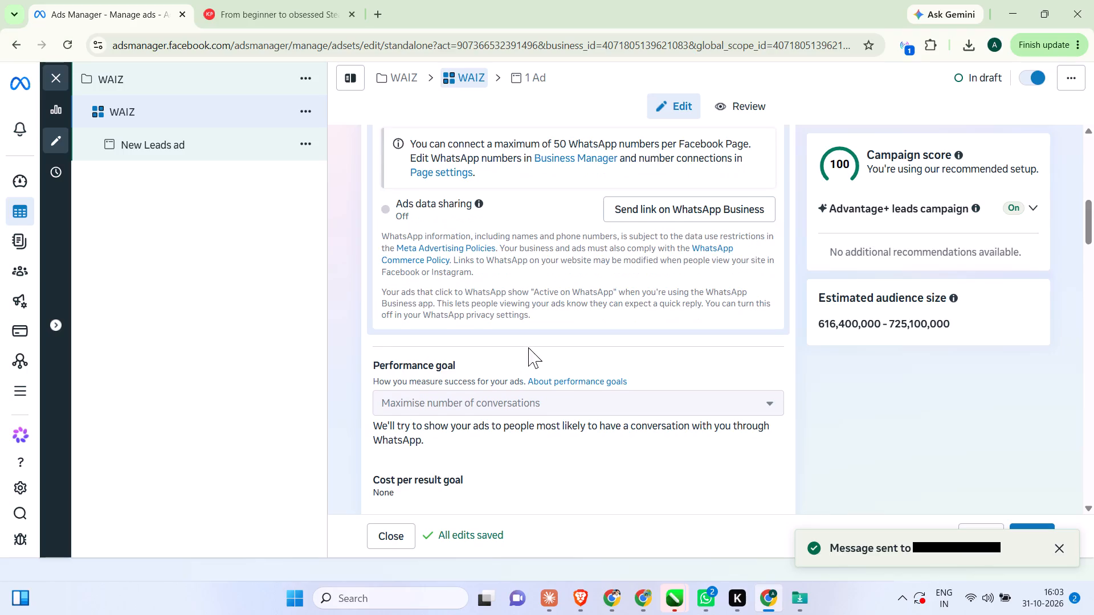
pyautogui.scroll(-7, 528, 347)
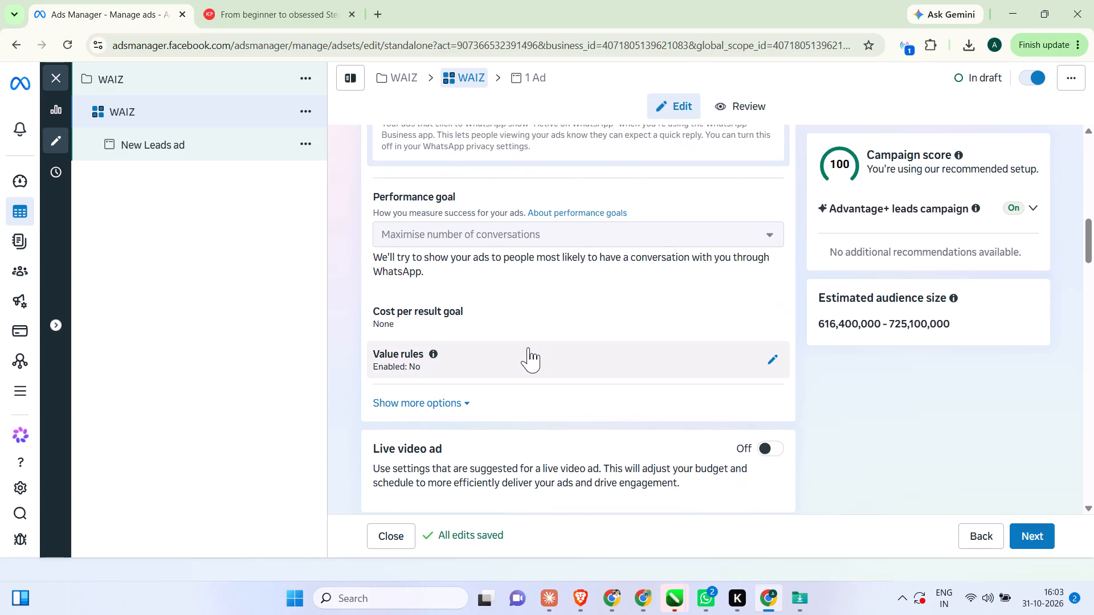
pyautogui.scroll(-11, 528, 347)
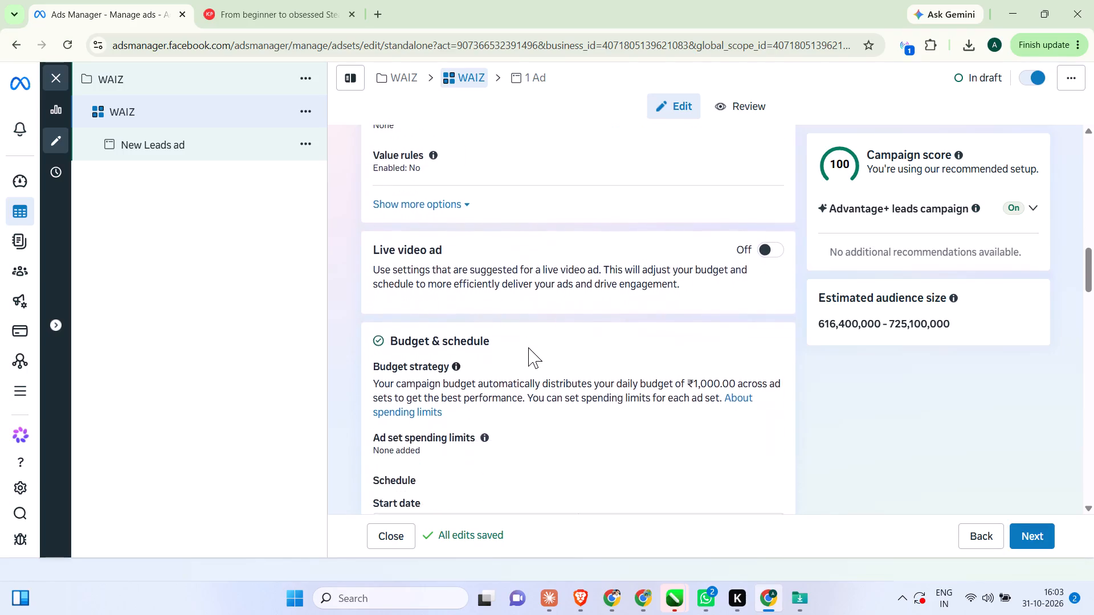
pyautogui.scroll(-16, 528, 347)
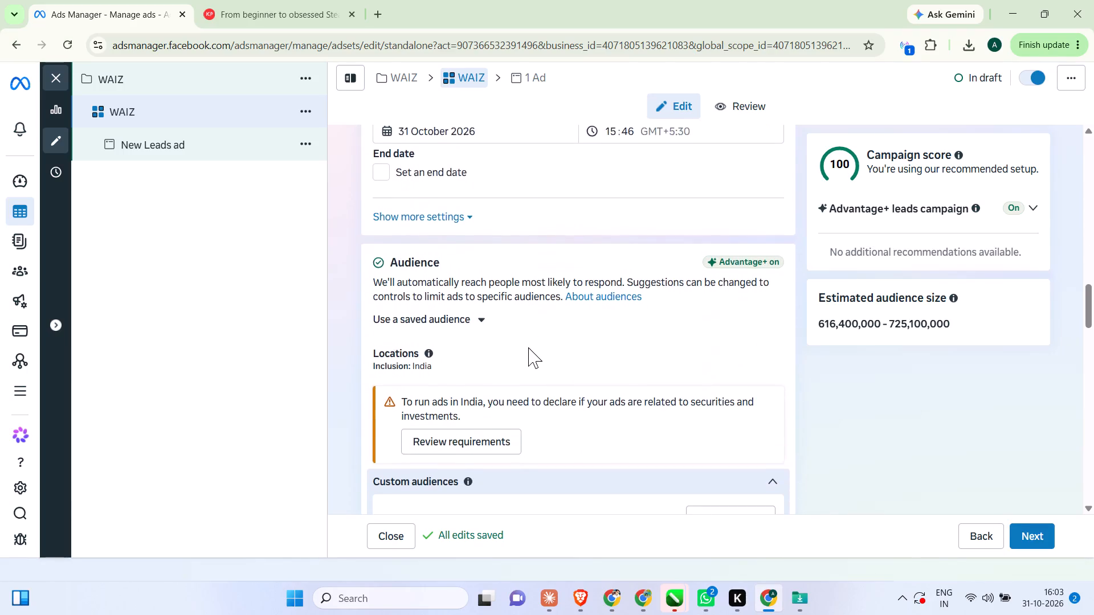
pyautogui.scroll(-18, 528, 347)
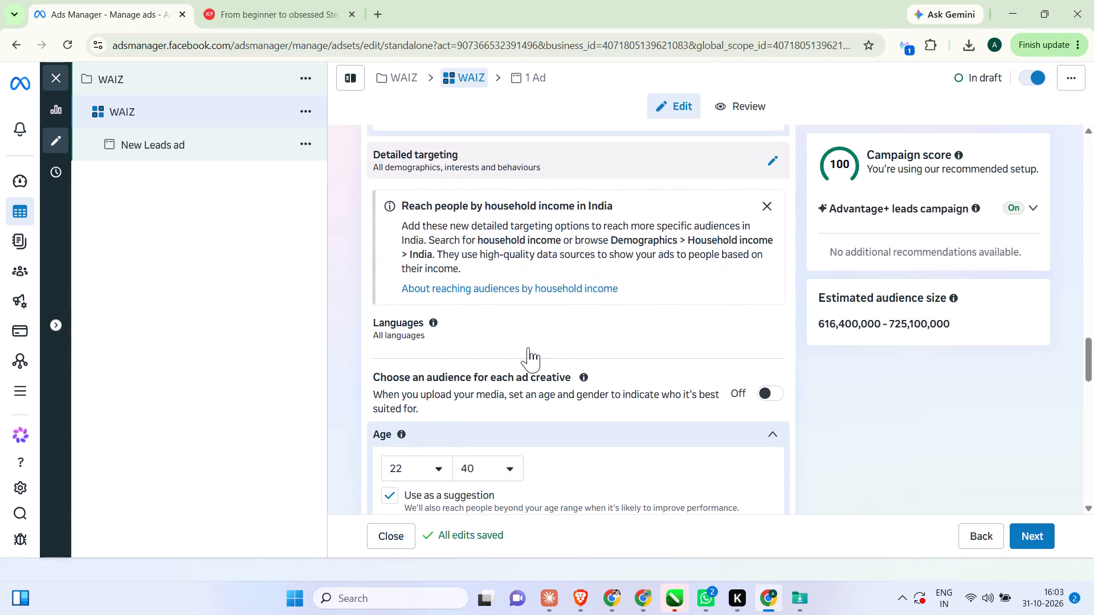
pyautogui.scroll(-16, 528, 347)
pyautogui.scroll(-7, 545, 345)
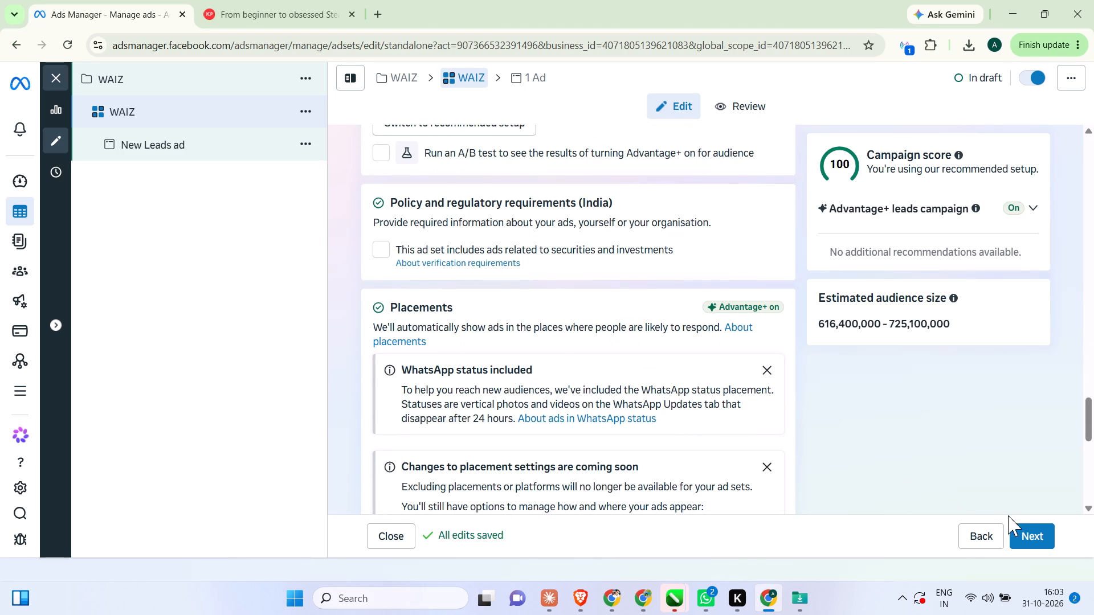
pyautogui.click(1026, 527)
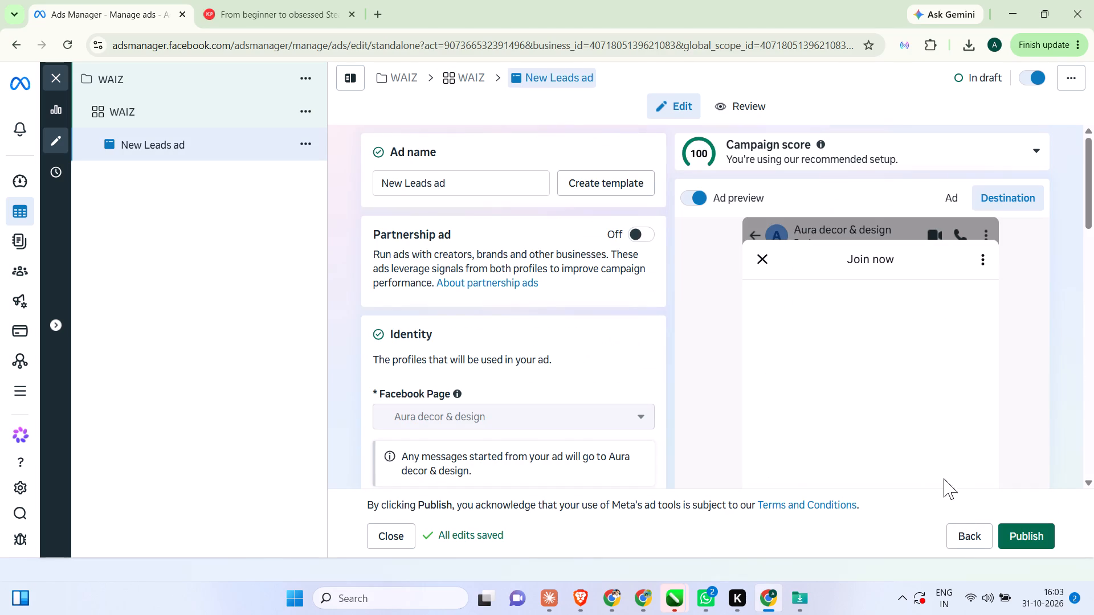
# Turn off multi-advertiser ads in the New Leads ad's setup section.
pyautogui.scroll(8, 694, 313)
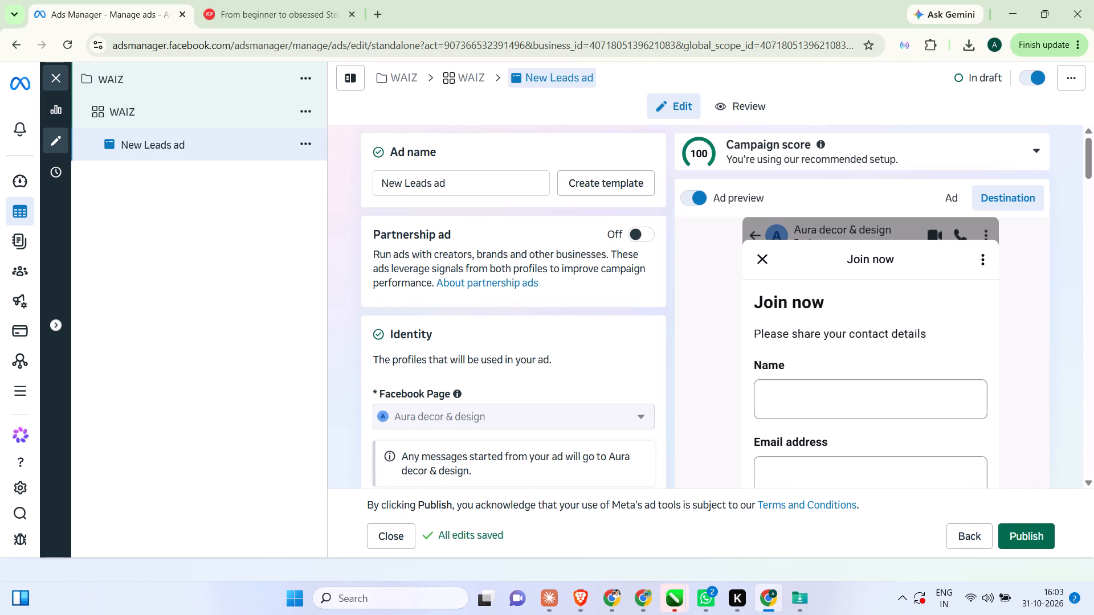
pyautogui.scroll(5, 628, 266)
pyautogui.scroll(-5, 475, 266)
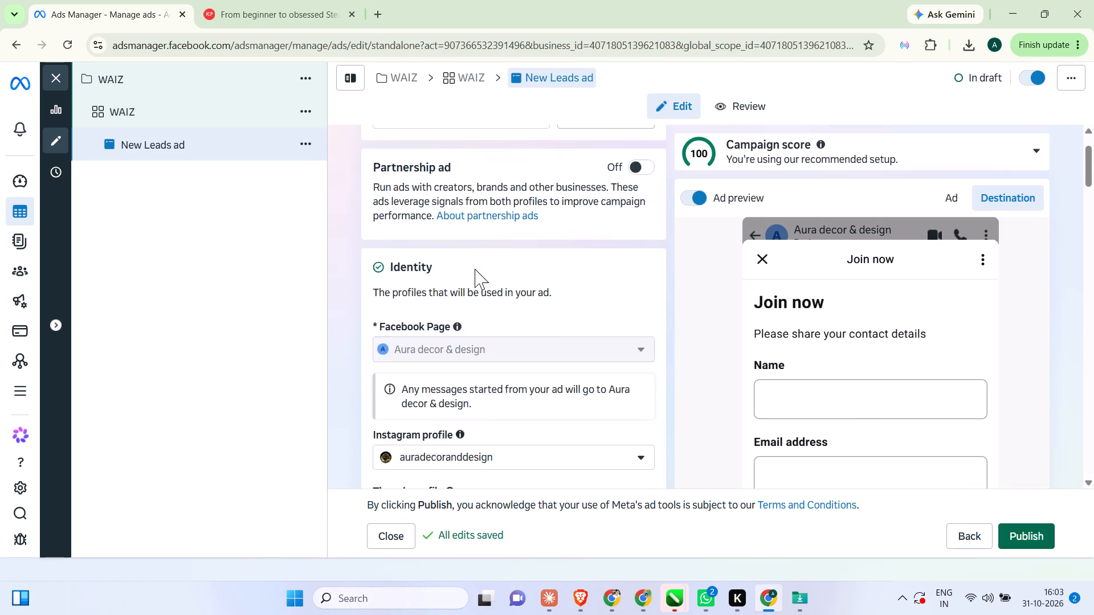
pyautogui.scroll(-8, 484, 290)
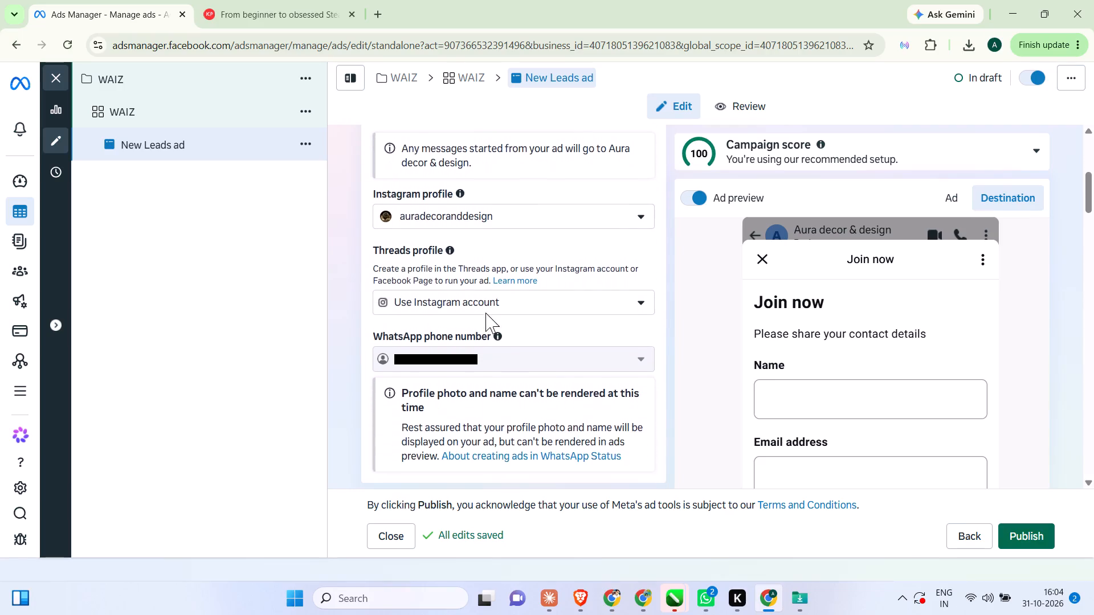
pyautogui.scroll(-16, 486, 330)
pyautogui.click(386, 289)
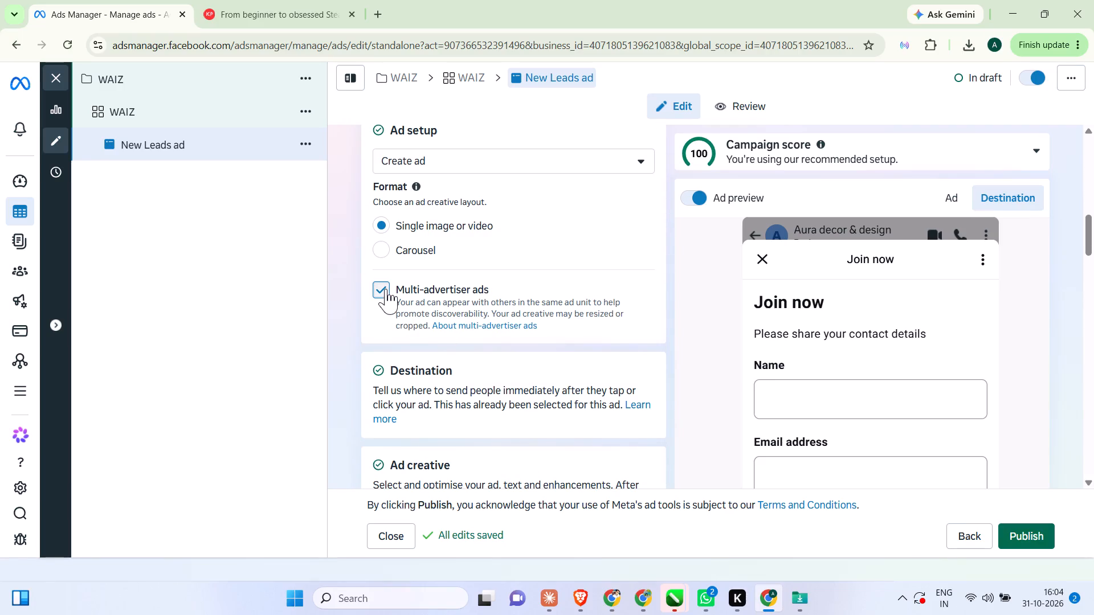
# Review the New Leads ad's destination, uploaded media and primary text.
pyautogui.scroll(-1, 480, 352)
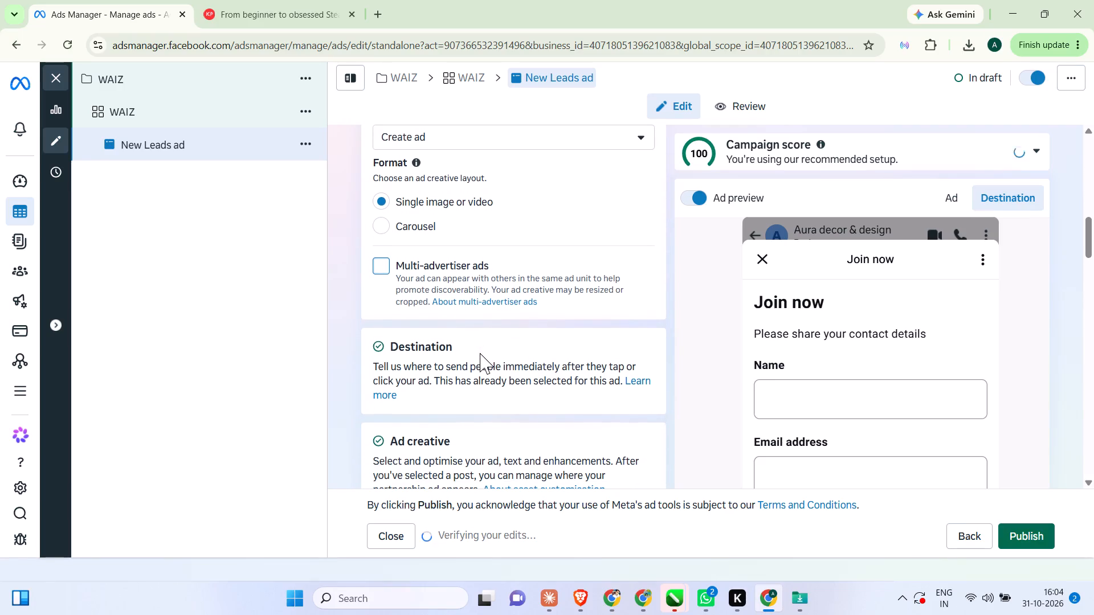
pyautogui.scroll(-3, 480, 355)
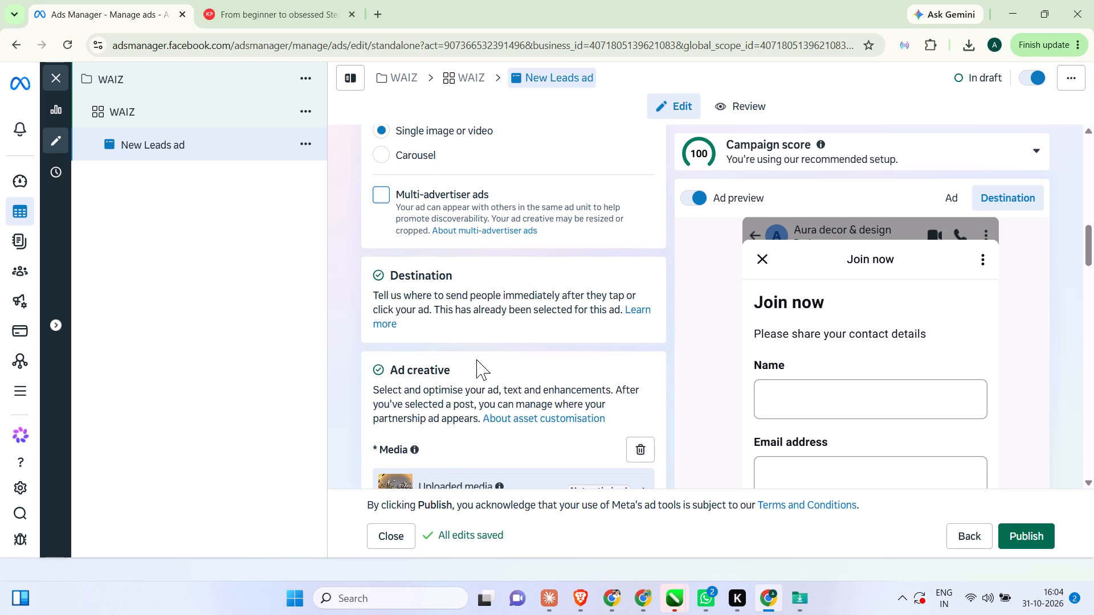
pyautogui.scroll(-5, 476, 380)
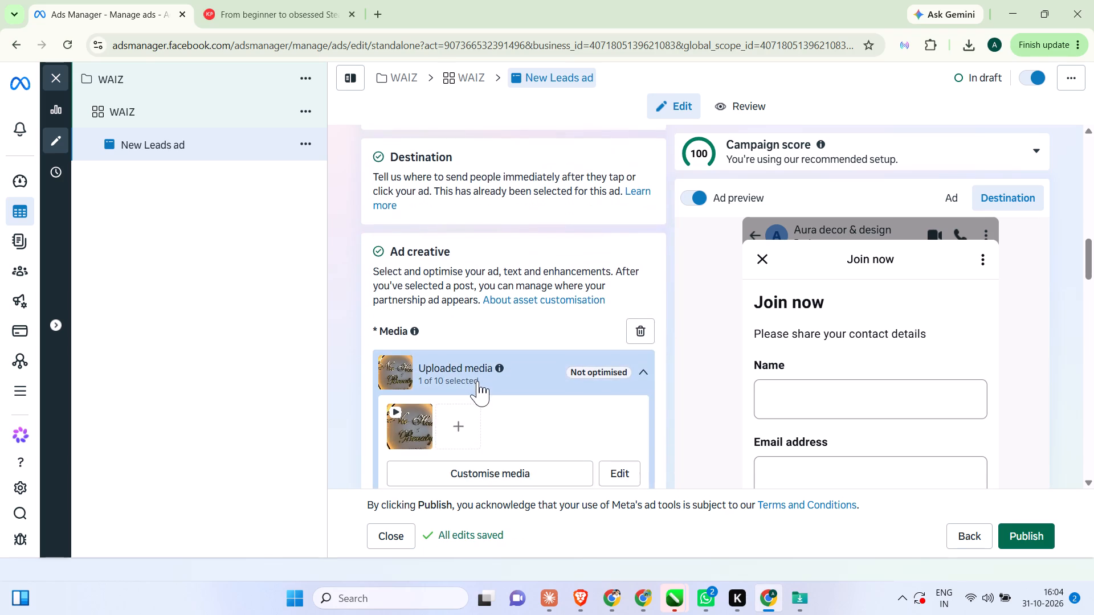
pyautogui.scroll(-16, 477, 381)
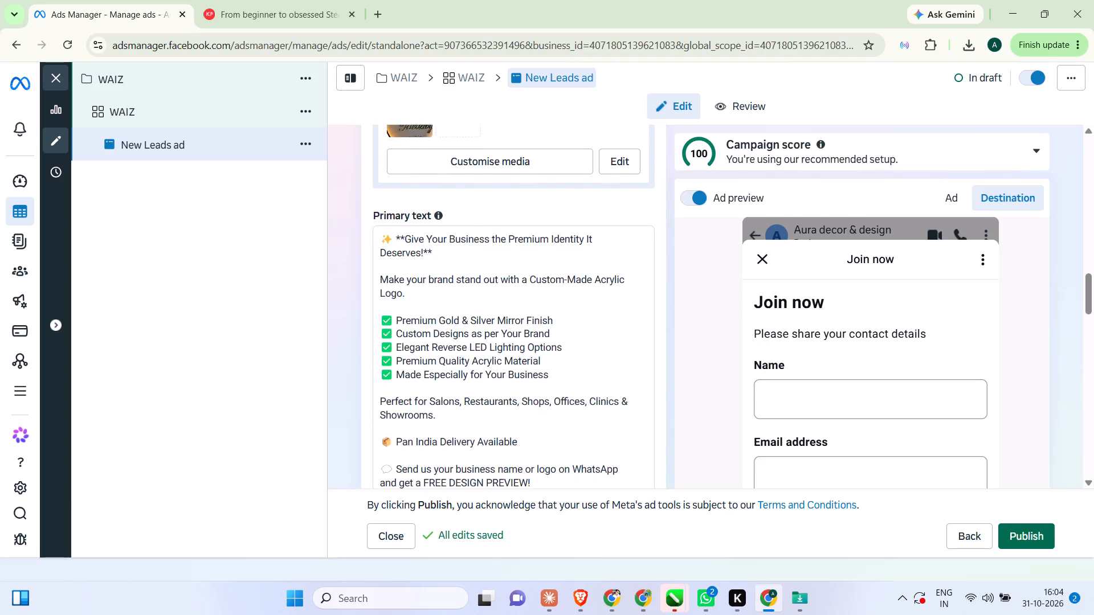
pyautogui.scroll(-16, 489, 350)
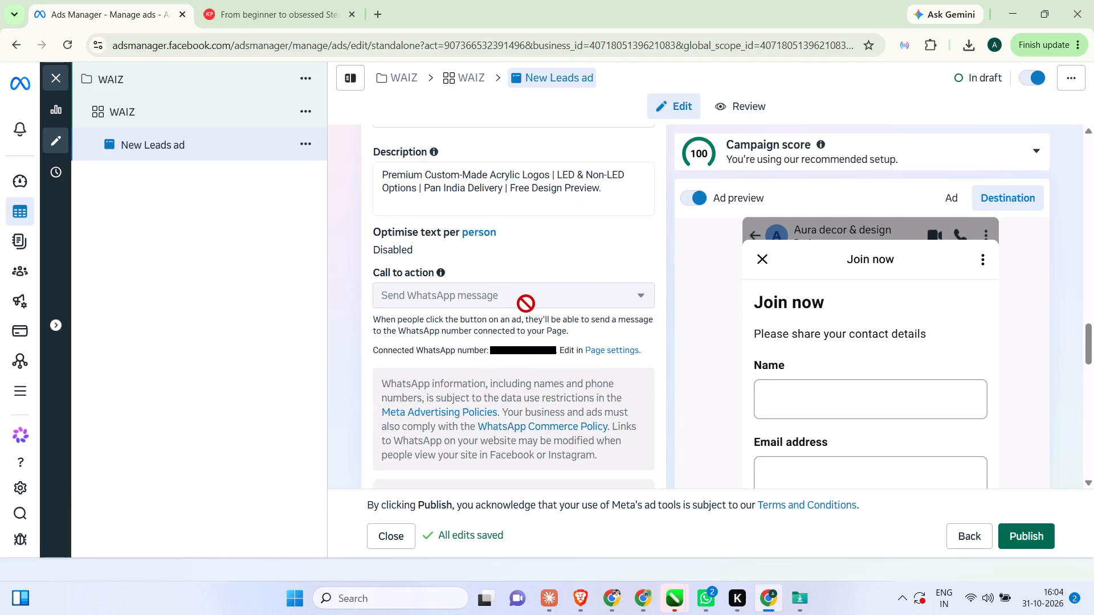
# Review the New Leads ad's primary text, headline, description, call to action and creative enhancements.
pyautogui.scroll(-9, 523, 341)
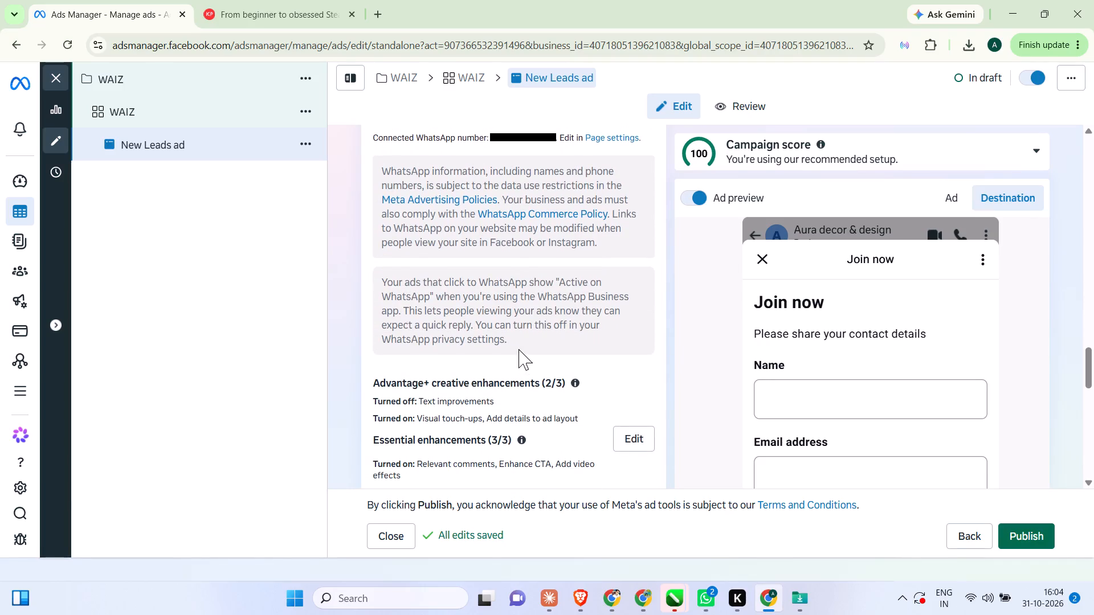
pyautogui.scroll(-9, 519, 348)
pyautogui.scroll(20, 517, 348)
pyautogui.scroll(4, 517, 348)
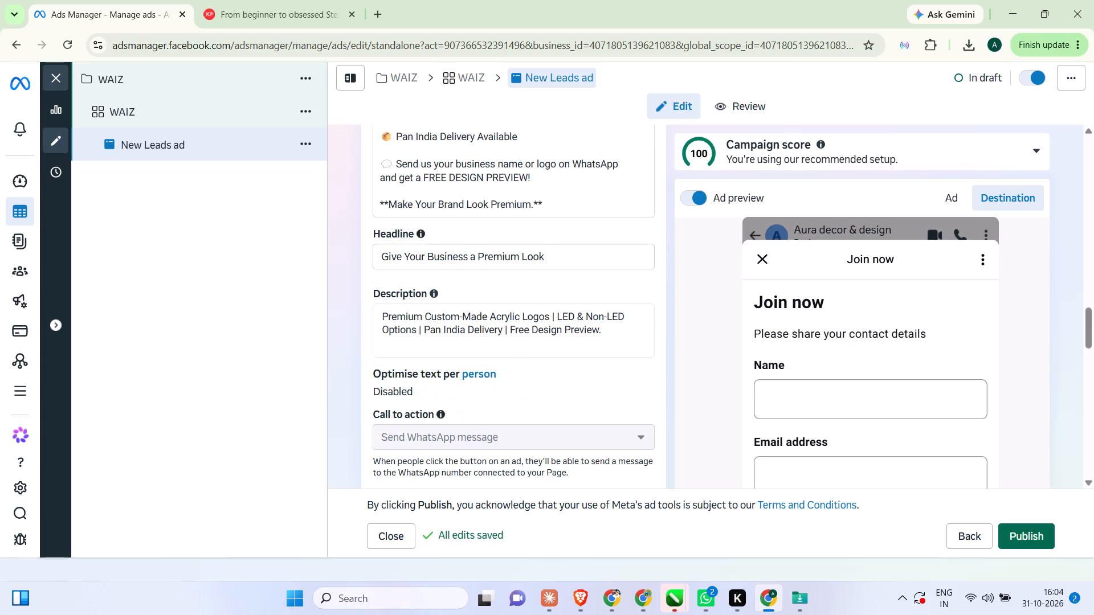
pyautogui.scroll(12, 521, 320)
pyautogui.scroll(-7, 523, 308)
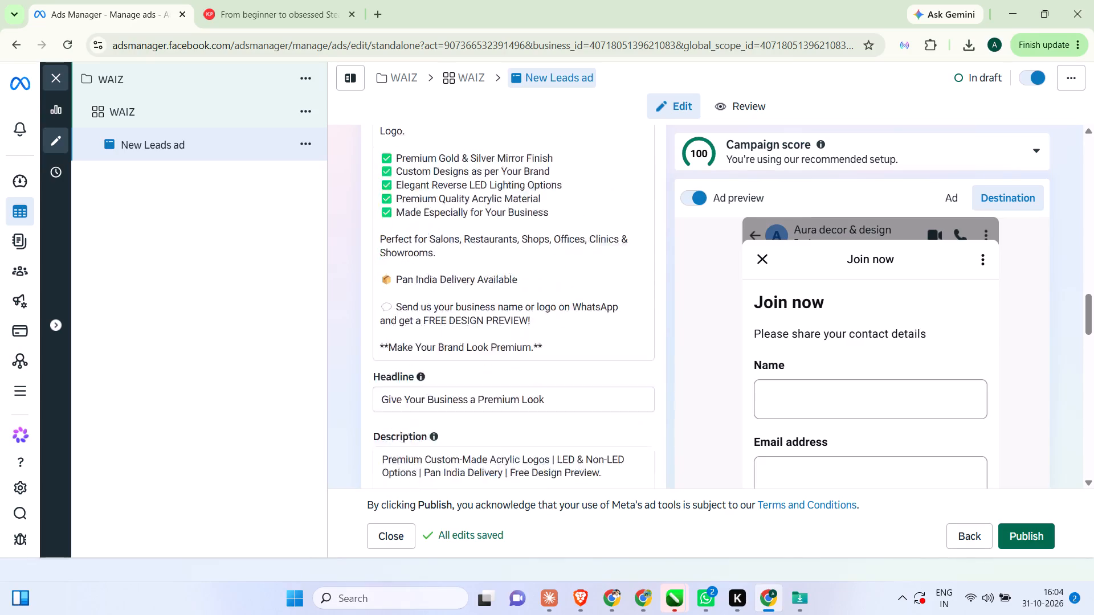
pyautogui.scroll(-10, 521, 300)
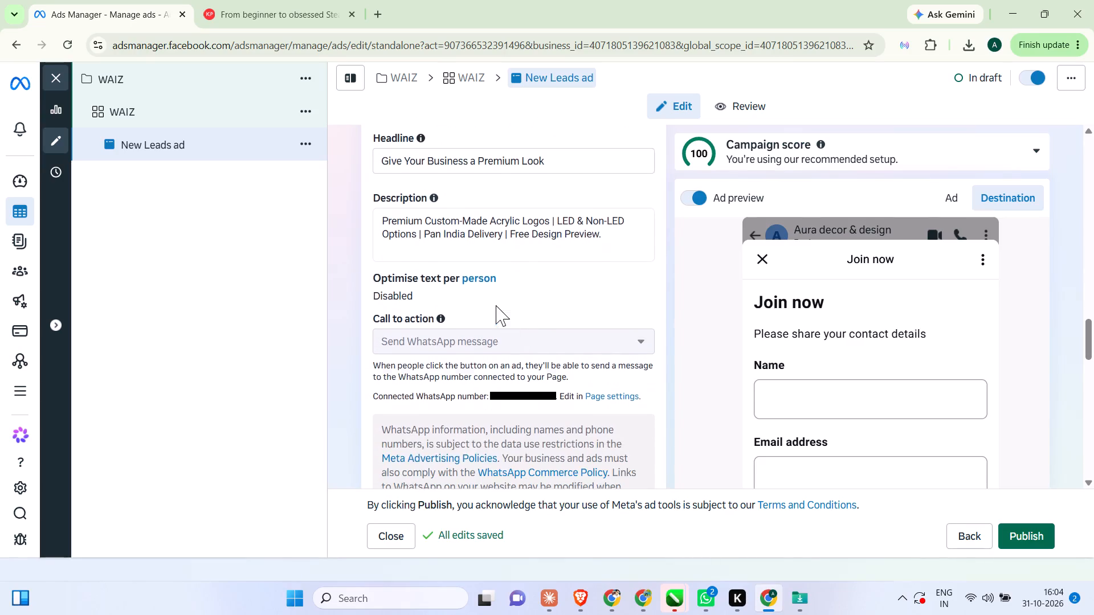
pyautogui.click(546, 318)
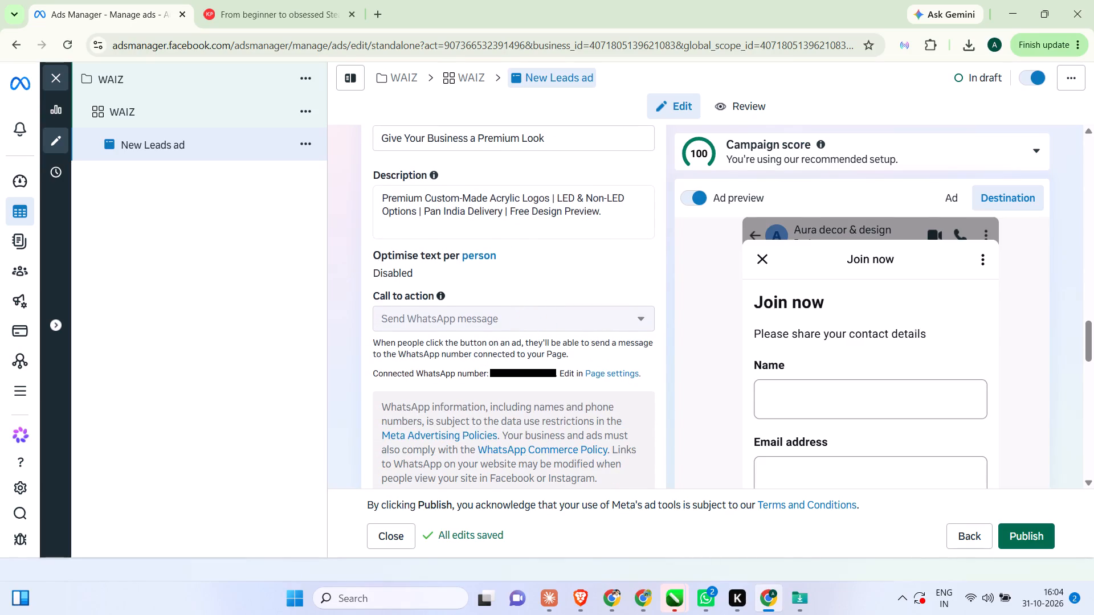
pyautogui.scroll(-10, 557, 383)
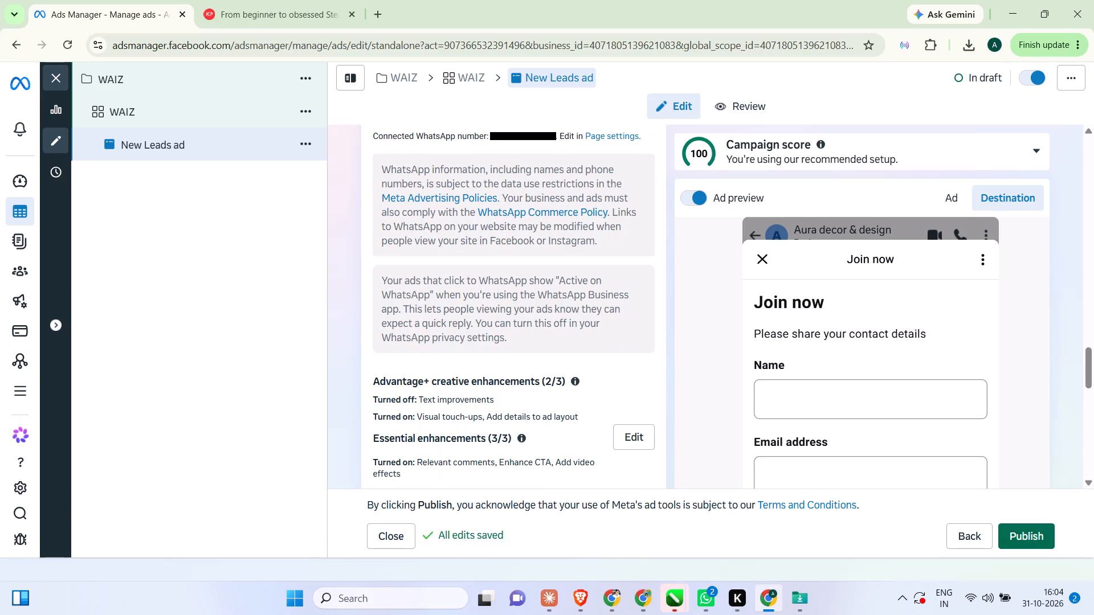
pyautogui.scroll(-6, 549, 374)
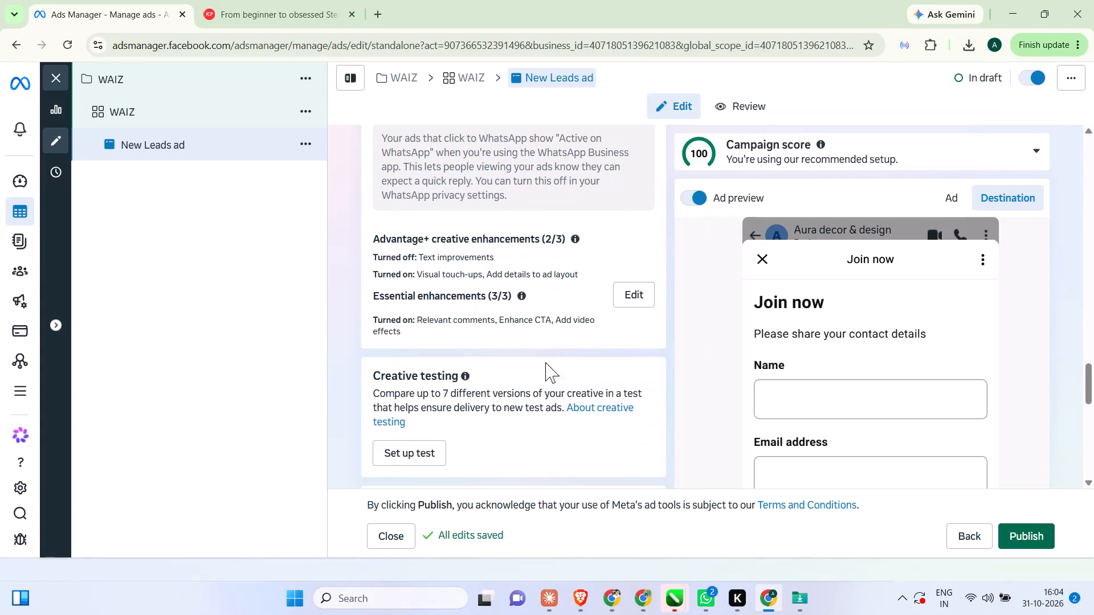
# Create a new conversation template for the New Leads ad using the Start conversations type and proceed to its message setup.
pyautogui.scroll(-9, 585, 350)
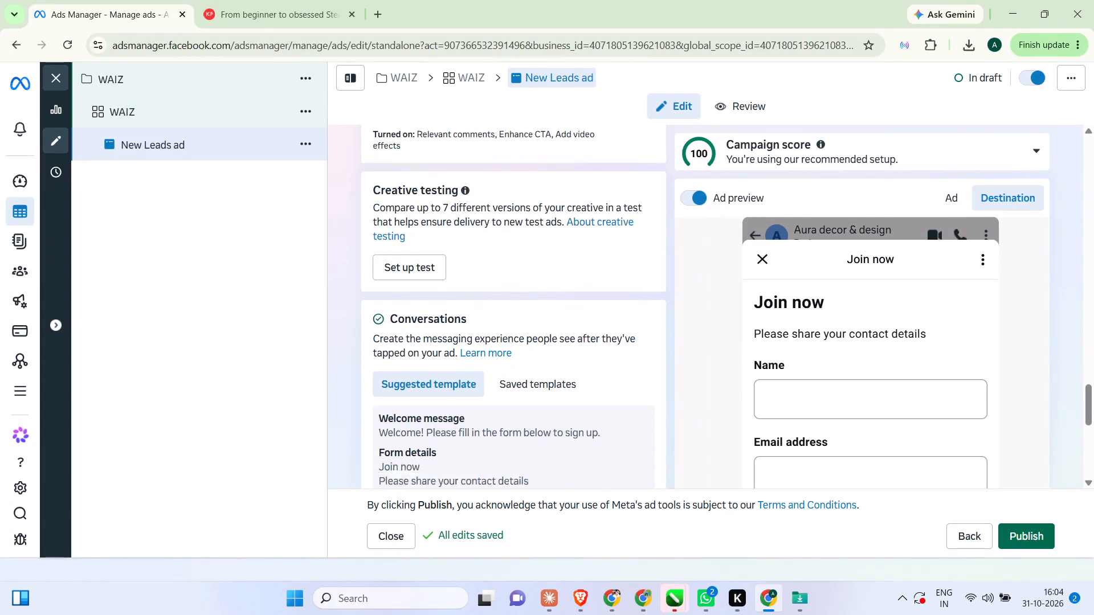
pyautogui.scroll(-3, 568, 358)
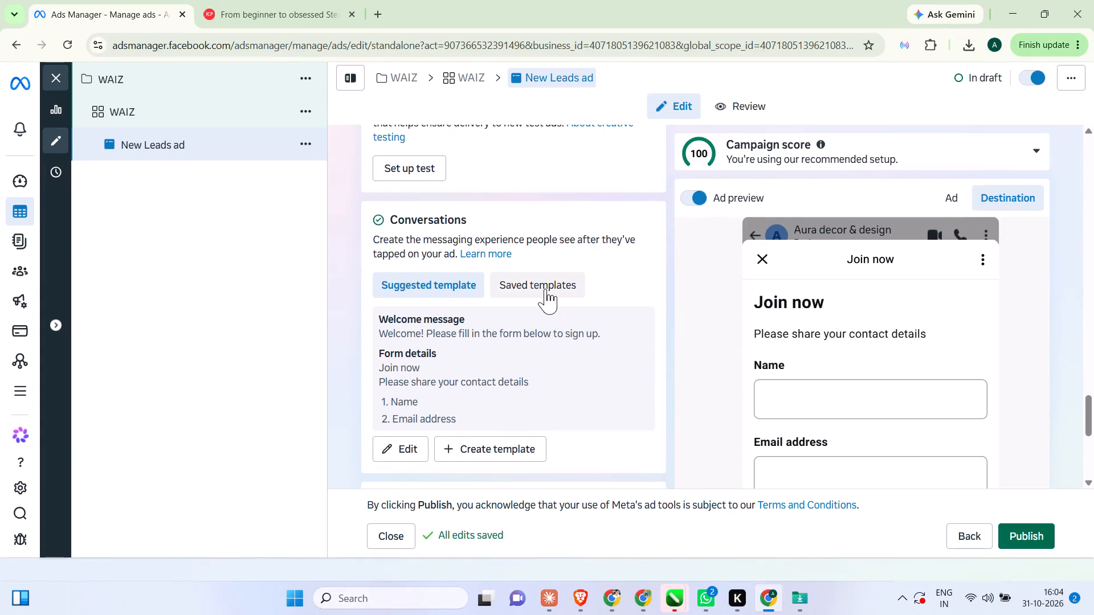
pyautogui.scroll(-1, 544, 289)
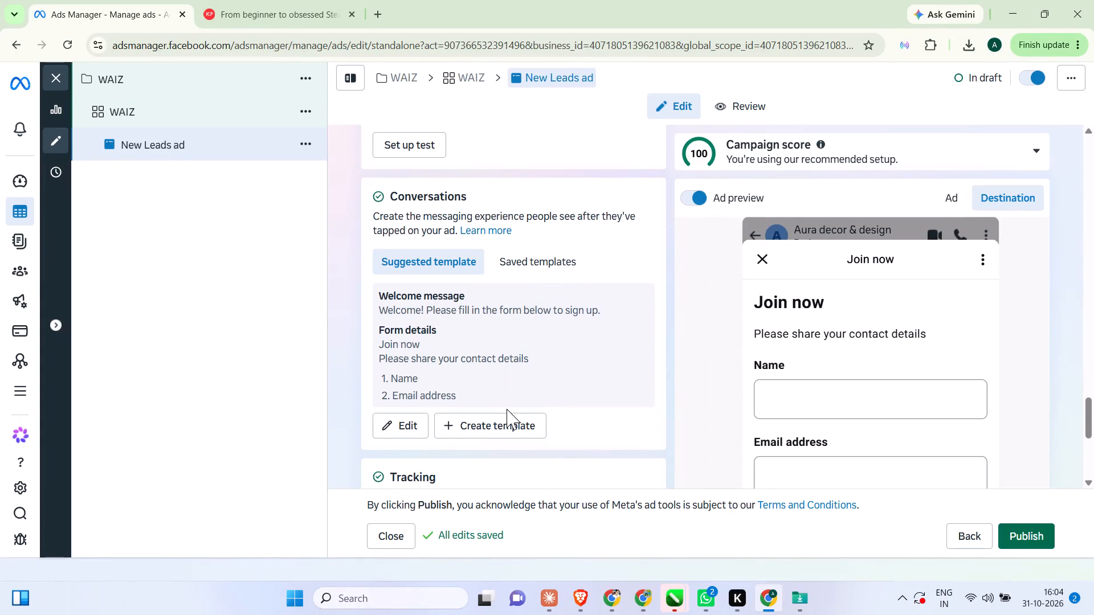
pyautogui.click(505, 419)
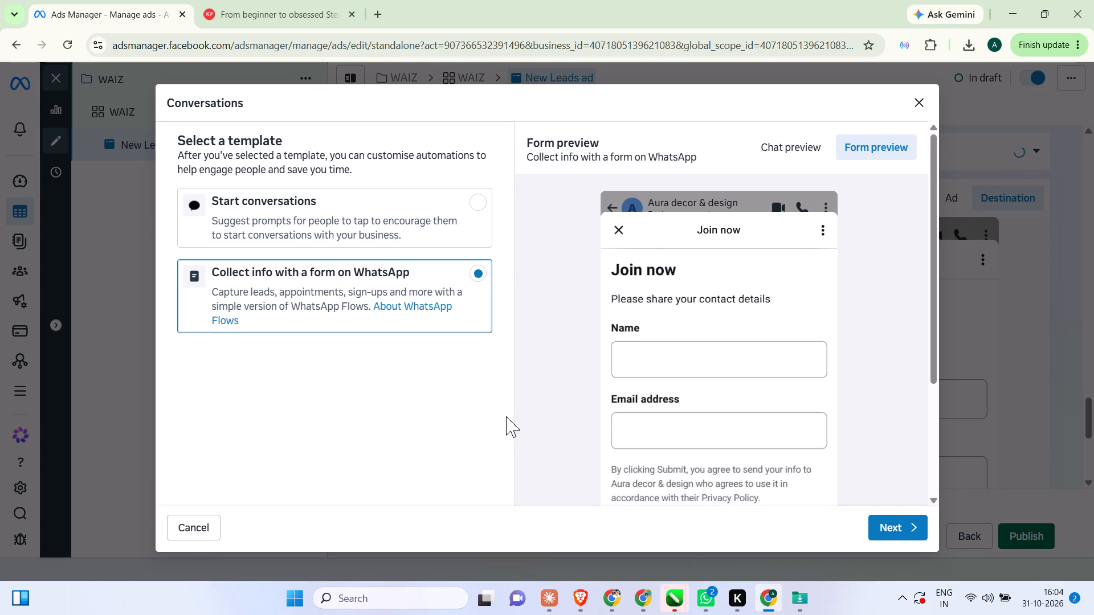
pyautogui.click(480, 203)
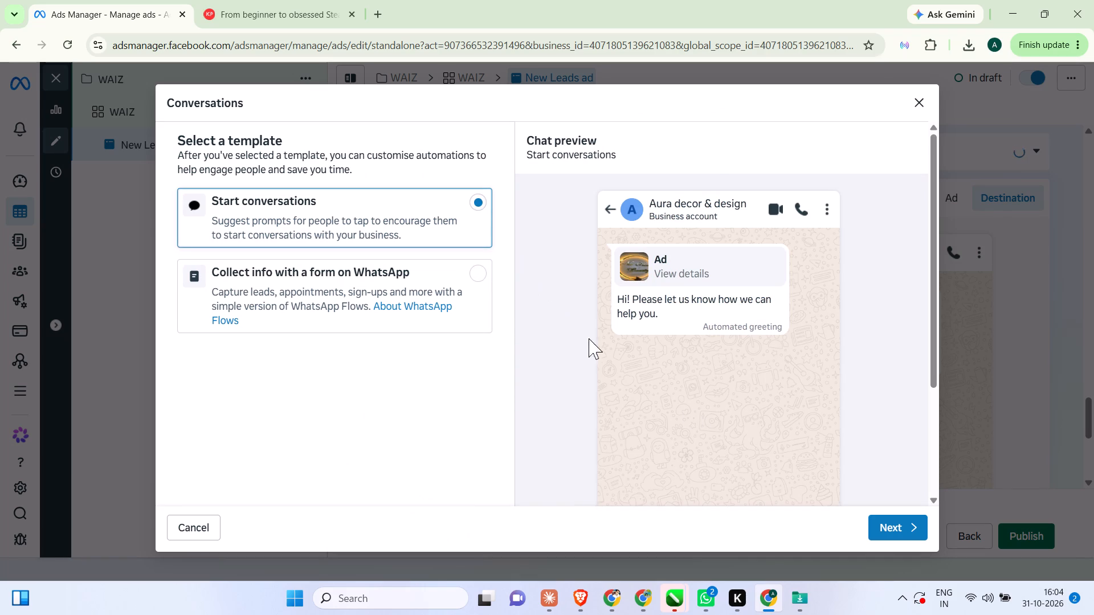
pyautogui.click(872, 525)
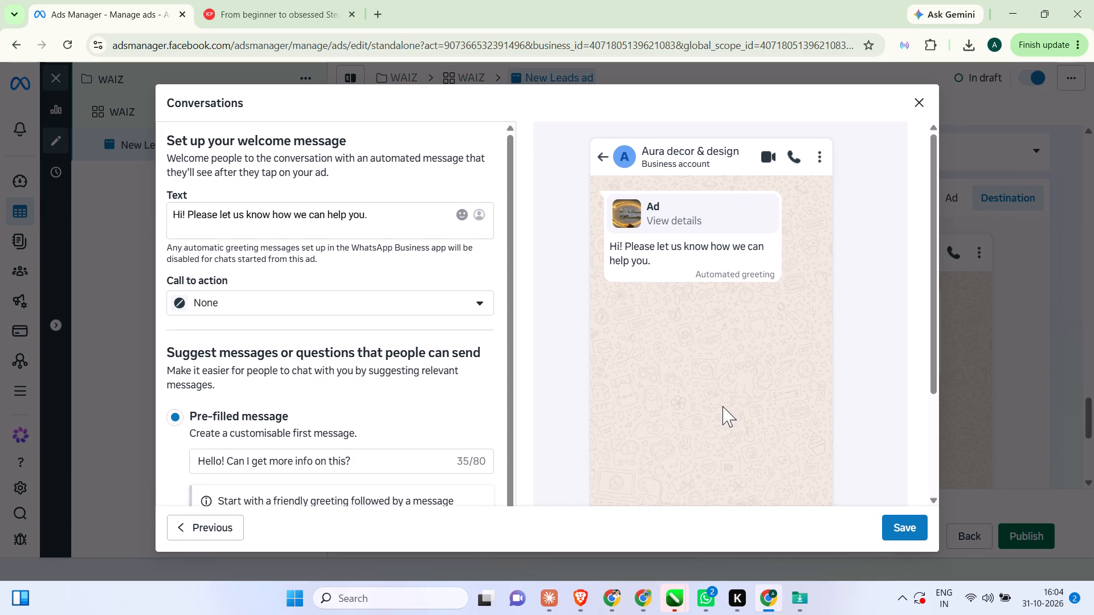
# Replace the template's welcome message with an Aura Decor greeting promoting custom acrylic logos and asking for the business name or logo.
pyautogui.scroll(-6, 403, 370)
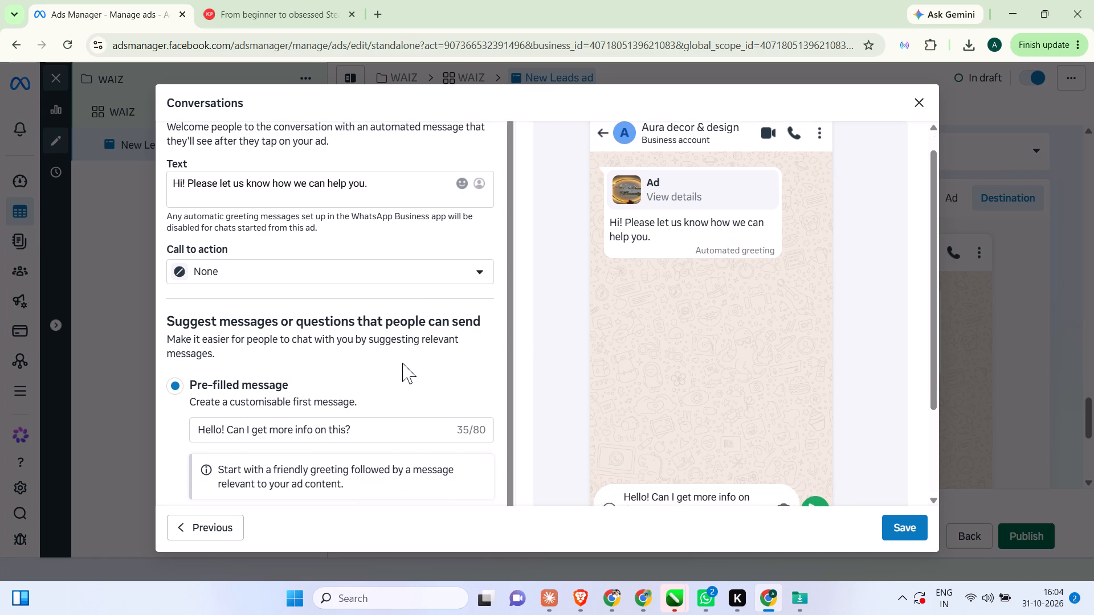
pyautogui.click(396, 185)
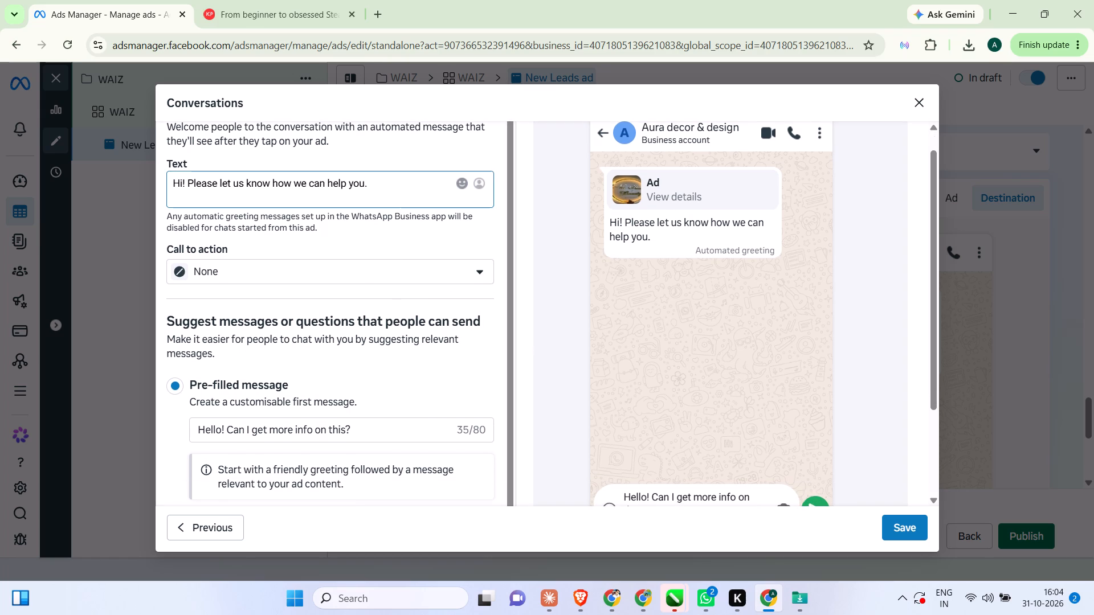
pyautogui.click(620, 592)
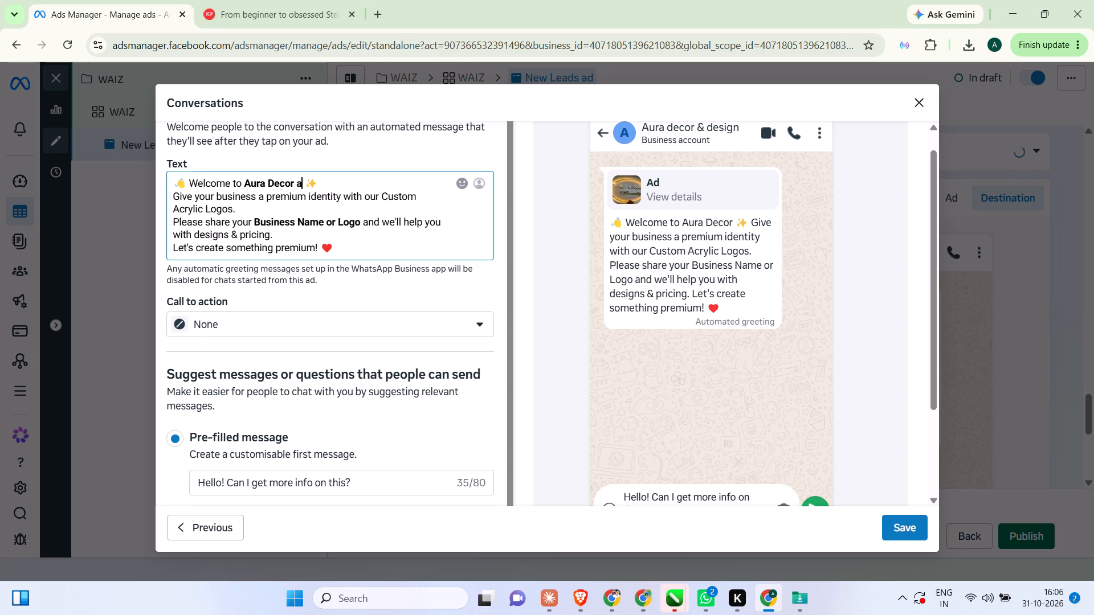
pyautogui.press('BackSpace')
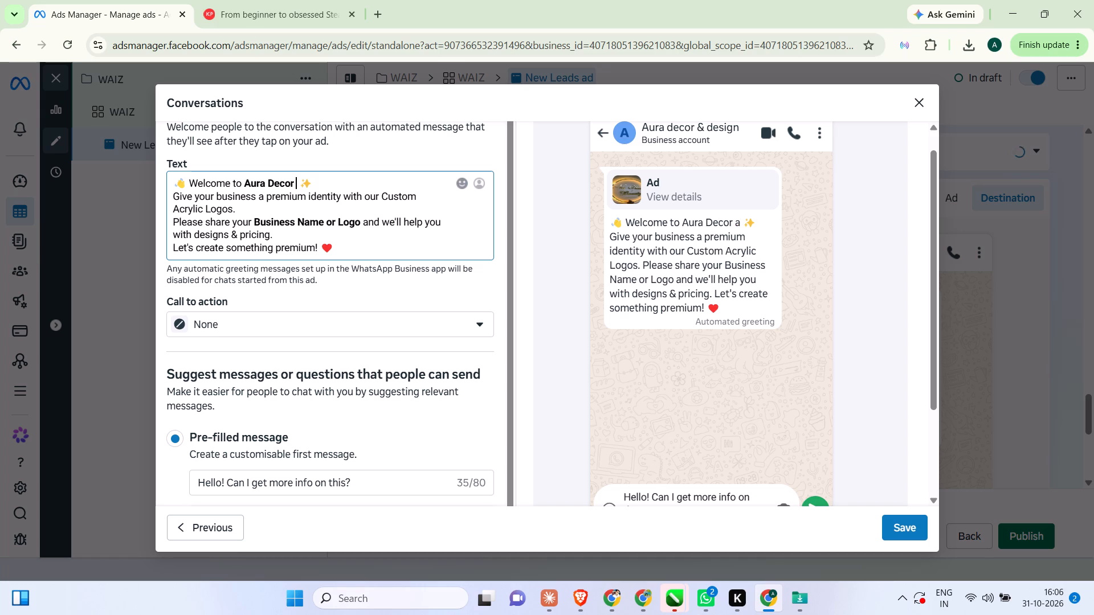
pyautogui.hotkey('shift', '&')
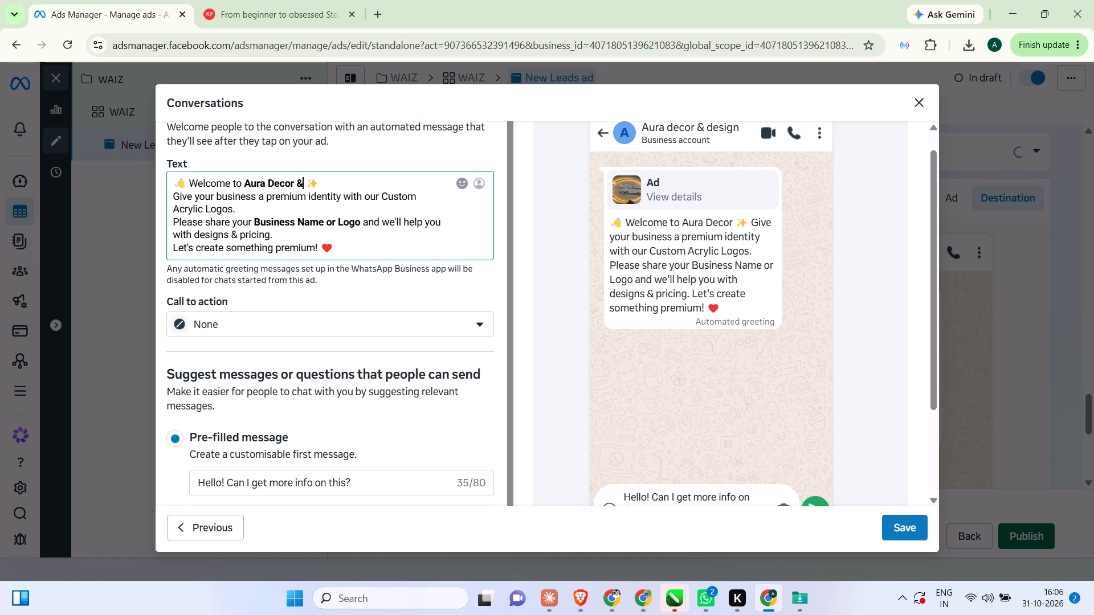
pyautogui.press('space')
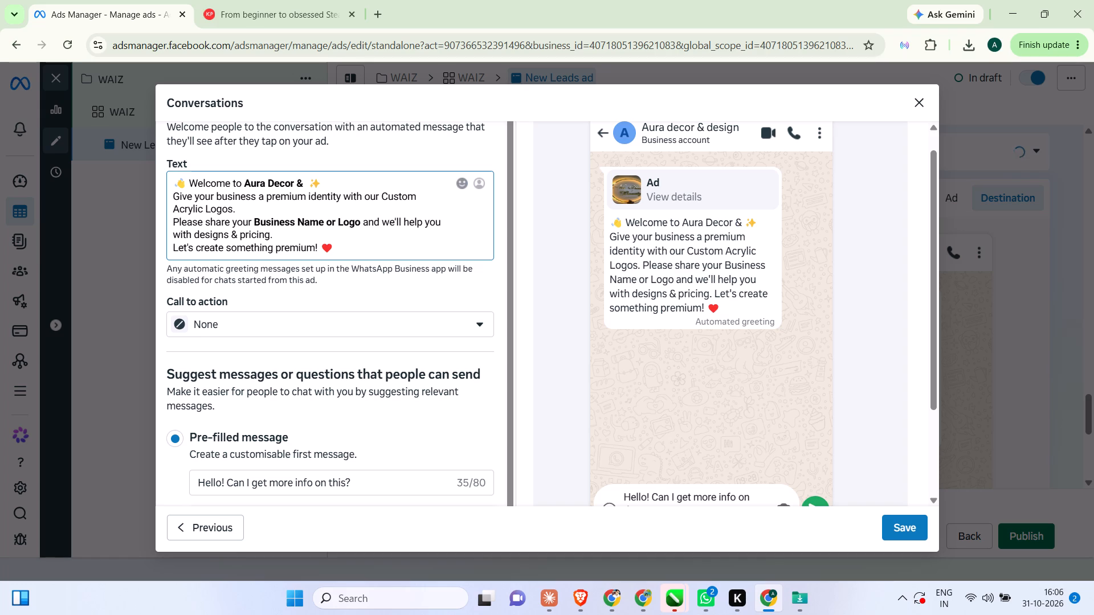
pyautogui.hotkey('shift', 'd')
pyautogui.press('e')
pyautogui.write('signm')
pyautogui.press('BackSpace')
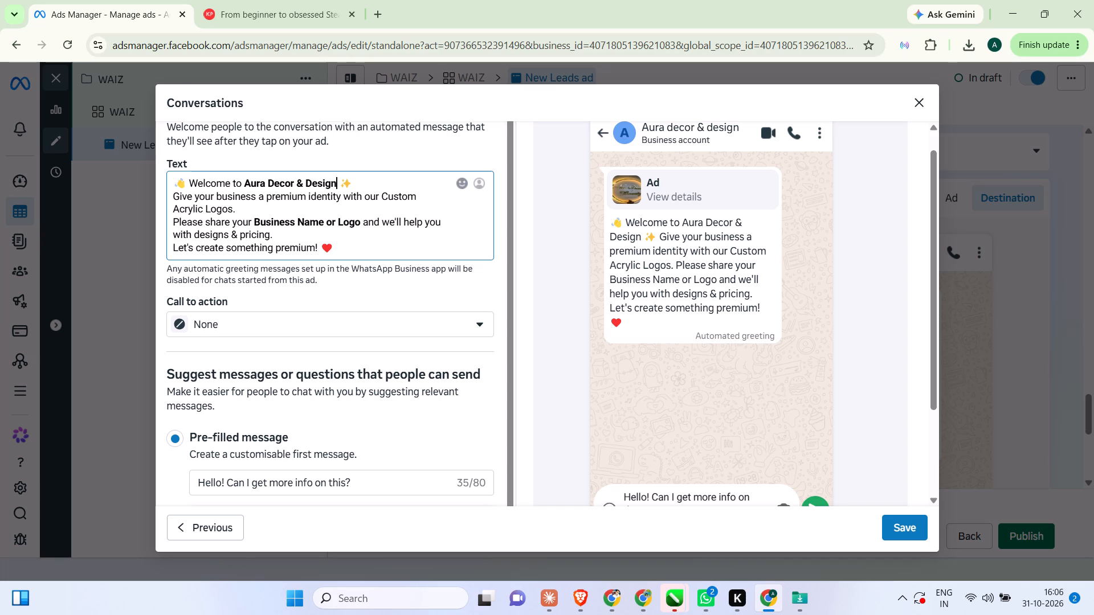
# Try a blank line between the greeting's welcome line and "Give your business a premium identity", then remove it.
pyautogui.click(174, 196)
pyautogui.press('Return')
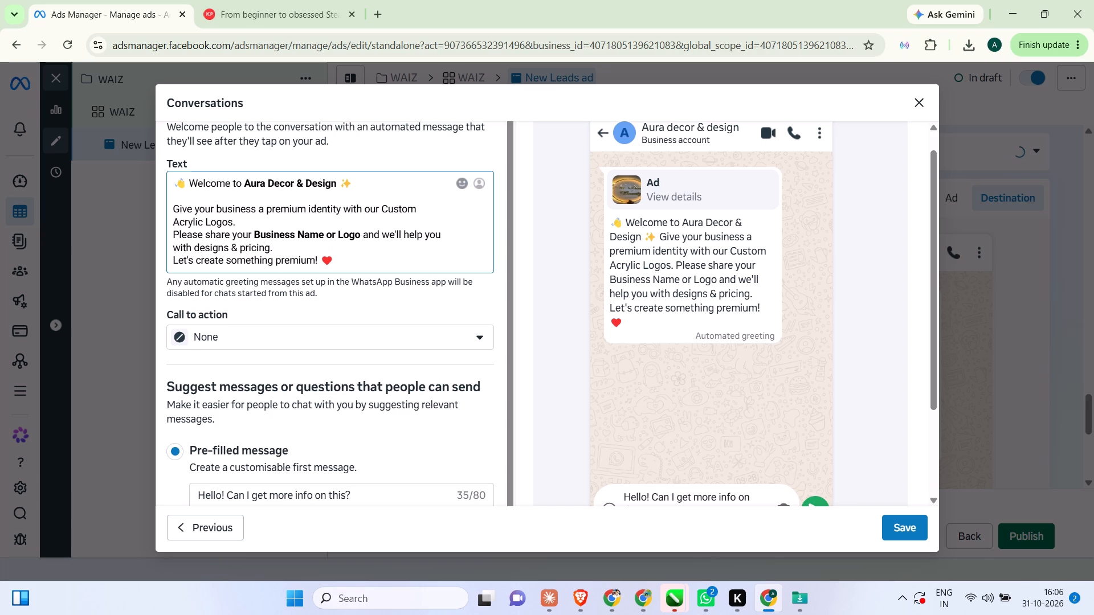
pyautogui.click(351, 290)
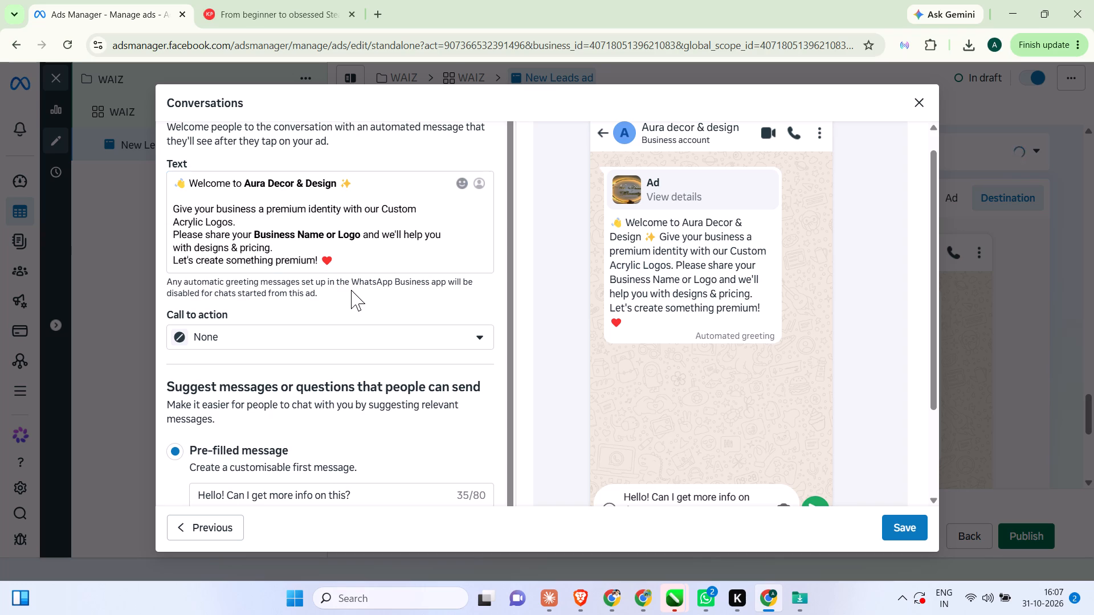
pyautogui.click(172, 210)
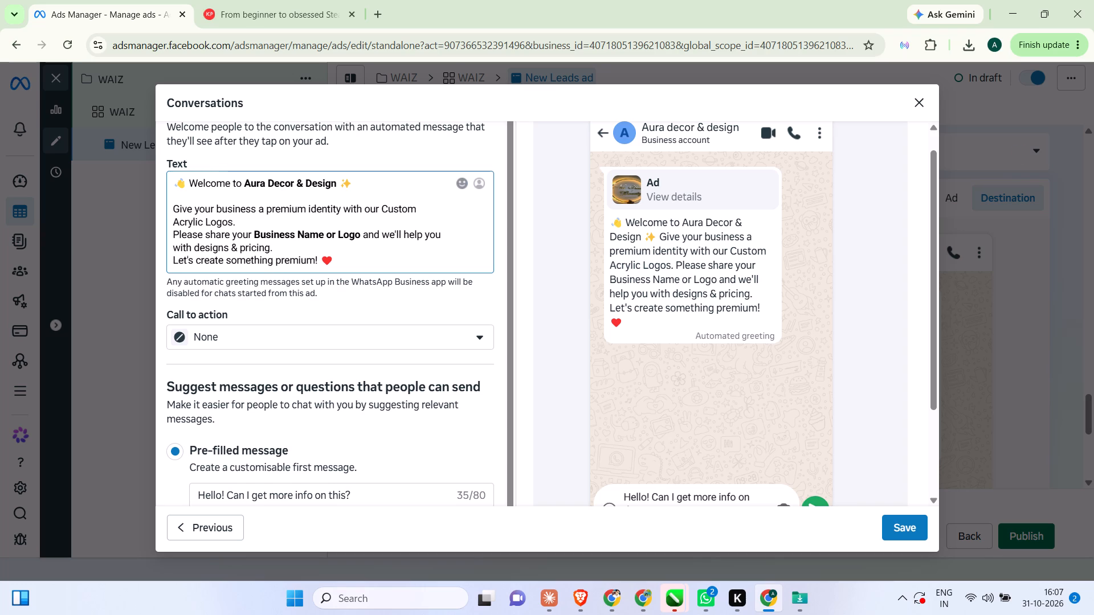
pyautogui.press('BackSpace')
# Set the greeting message's call to action to Visit website.
pyautogui.scroll(-3, 316, 313)
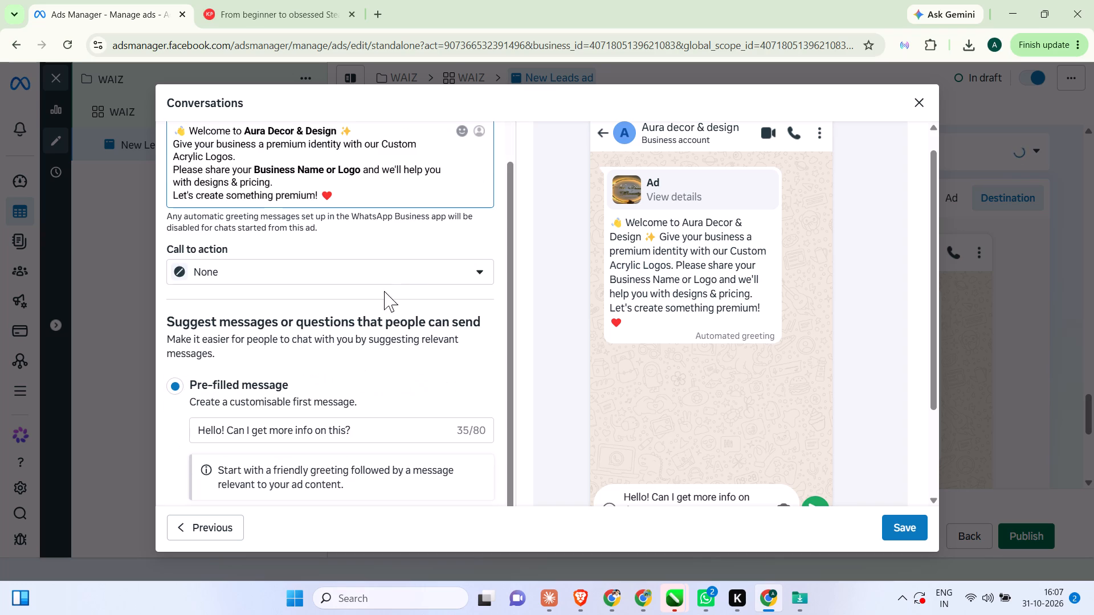
pyautogui.click(421, 269)
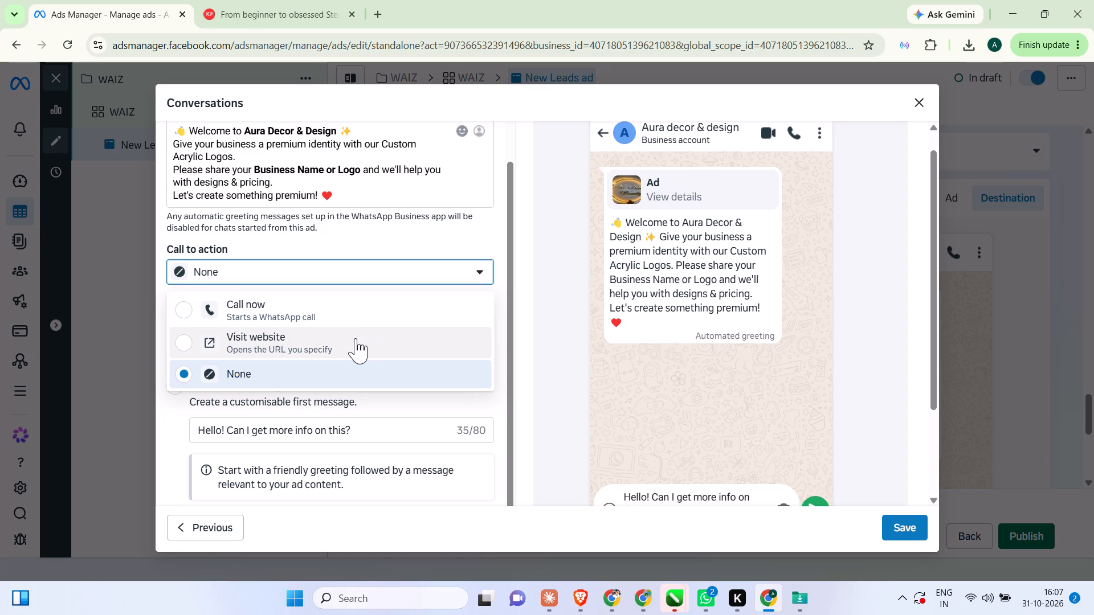
pyautogui.click(336, 368)
pyautogui.click(359, 278)
pyautogui.click(190, 342)
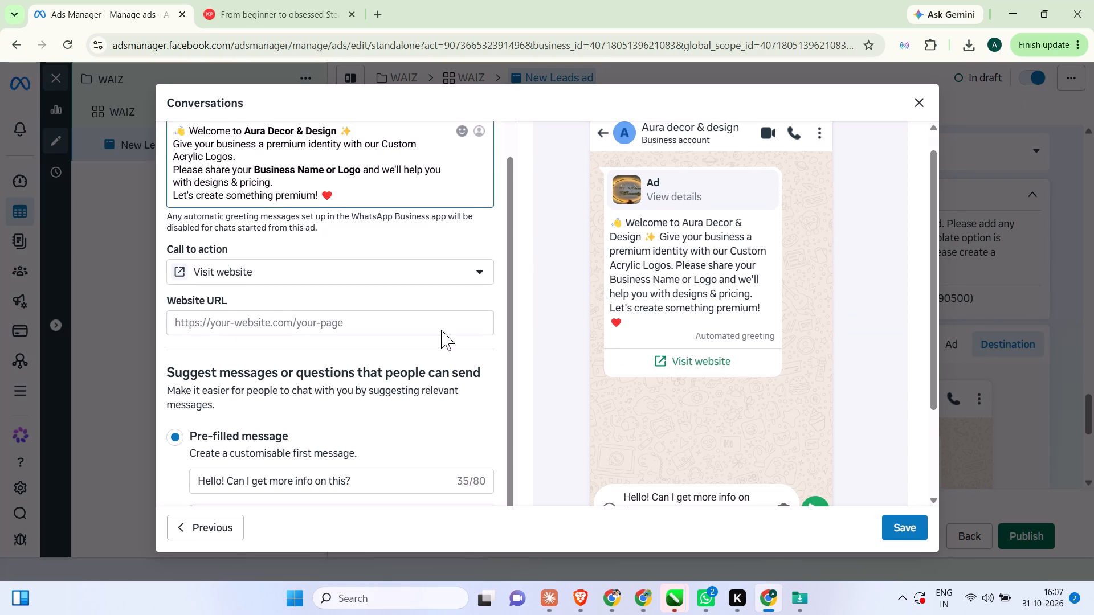
pyautogui.click(369, 321)
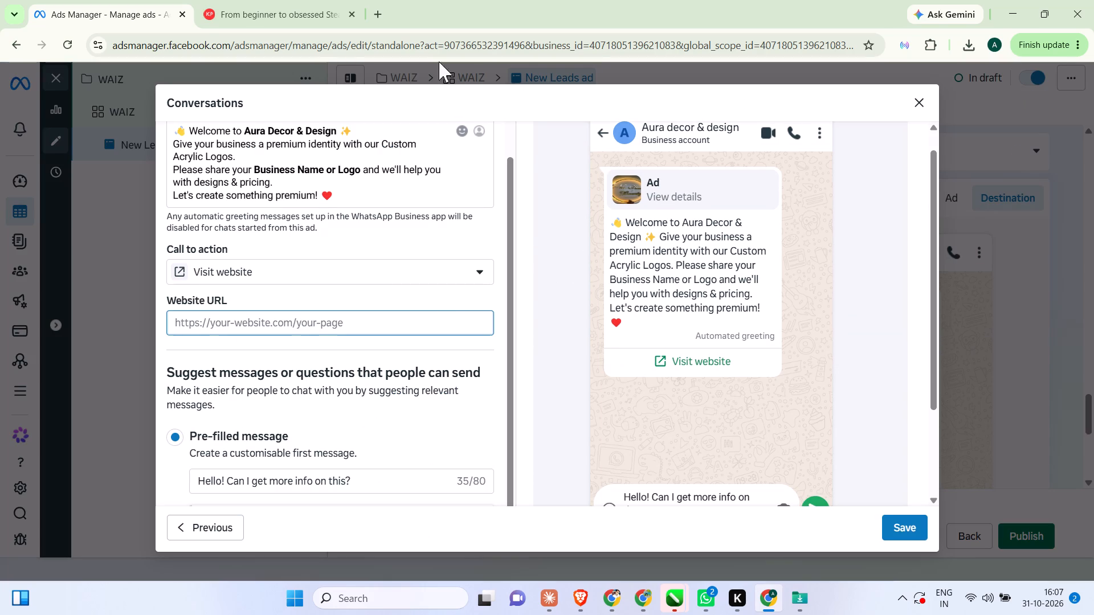
pyautogui.click(376, 20)
pyautogui.press('a')
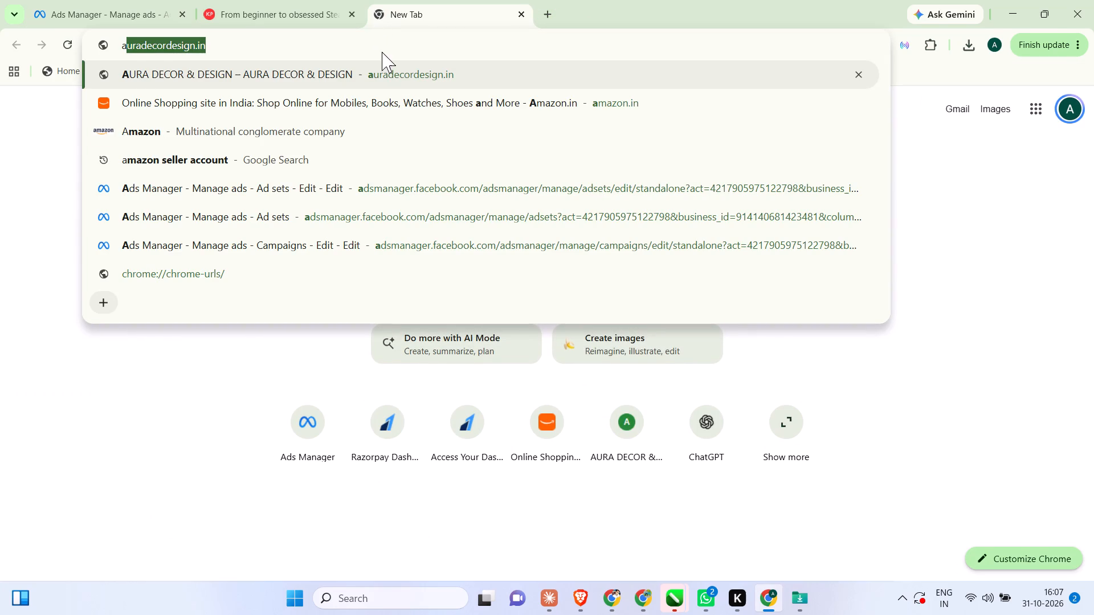
pyautogui.doubleClick(386, 45)
pyautogui.hotkey('ctrl', 'a')
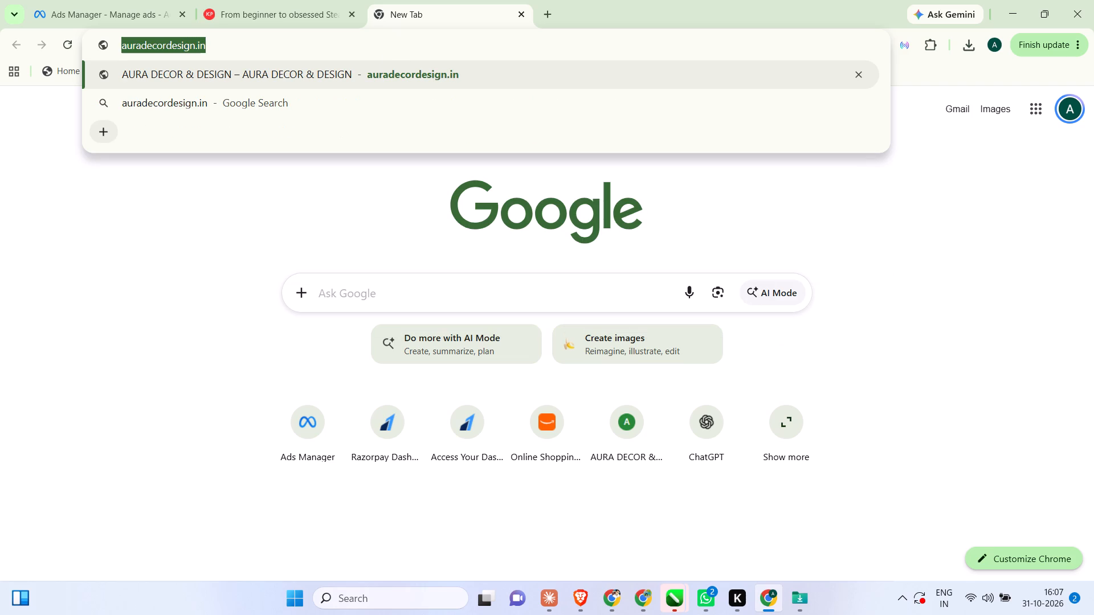
pyautogui.hotkey('ctrl', 'c')
pyautogui.click(153, 0)
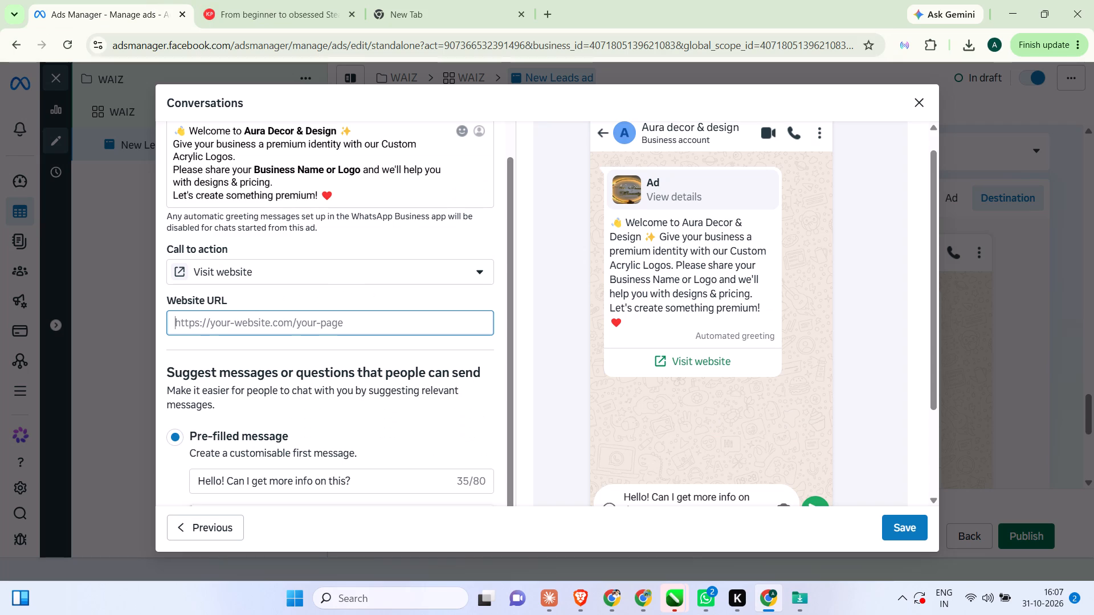
pyautogui.click(348, 318)
pyautogui.hotkey('ctrl', 'v')
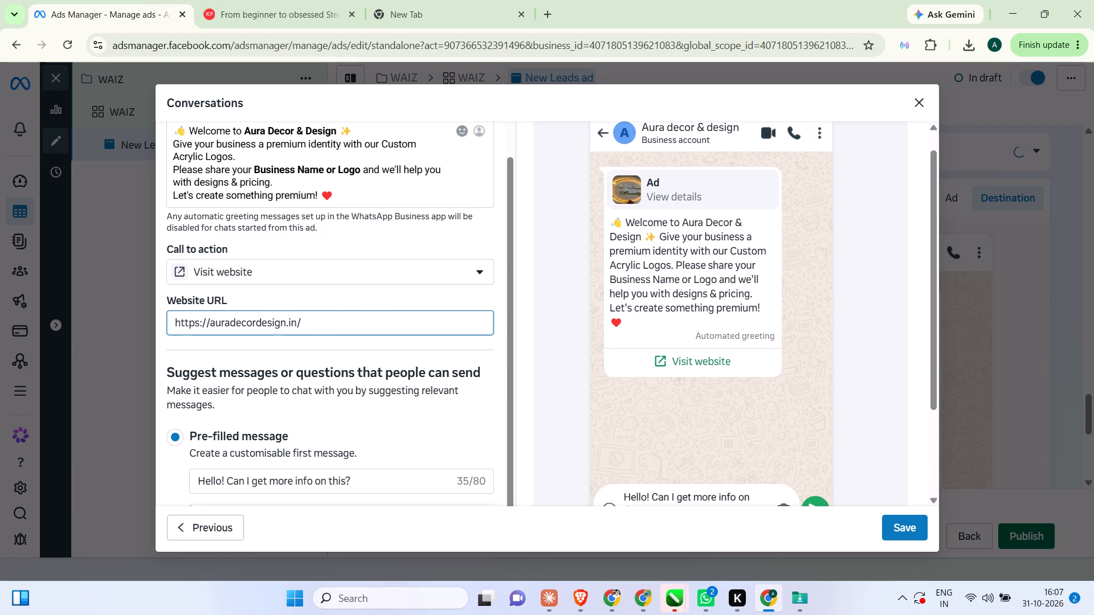
pyautogui.scroll(-7, 409, 389)
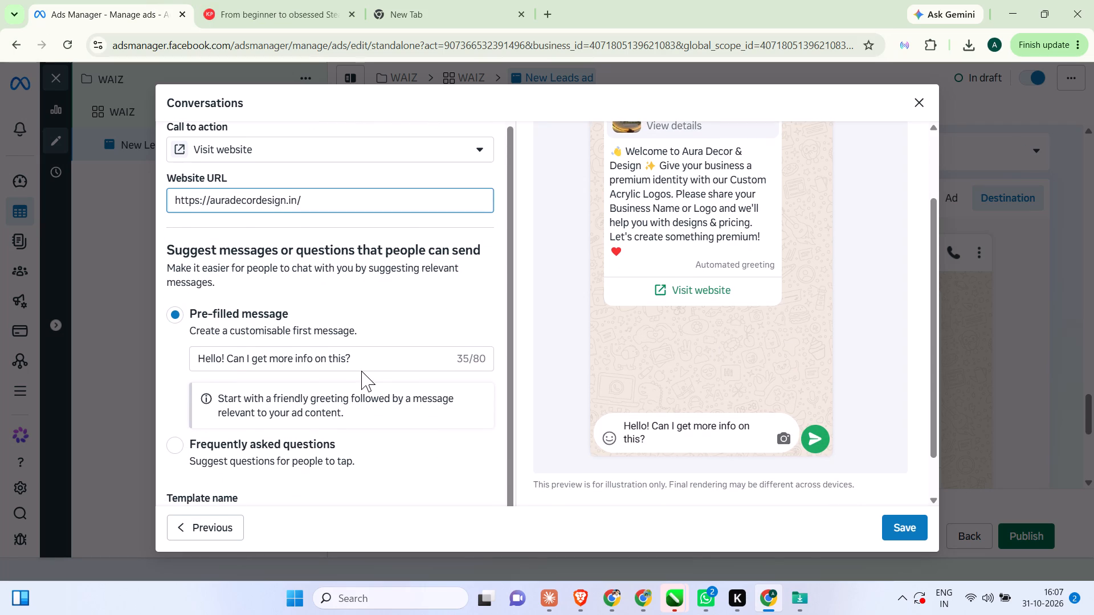
pyautogui.click(366, 363)
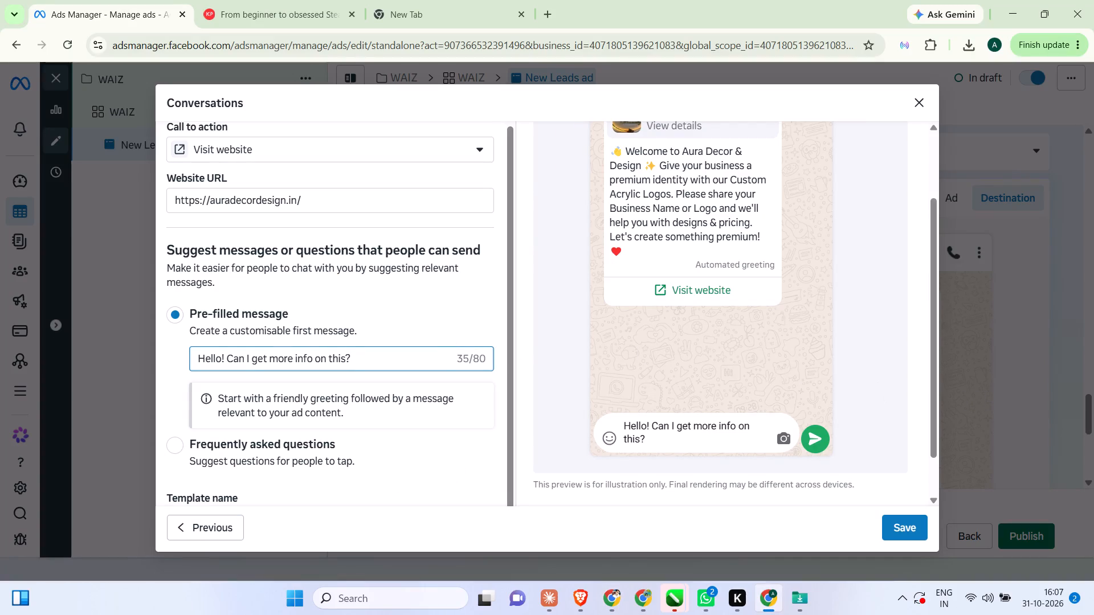
# Replace the pre-filled message with "Hi! I'm interested in a custom acrylic logo for my business. Please share design" and save the template.
pyautogui.hotkey('ctrl', 'a')
pyautogui.hotkey('ctrl', 'v')
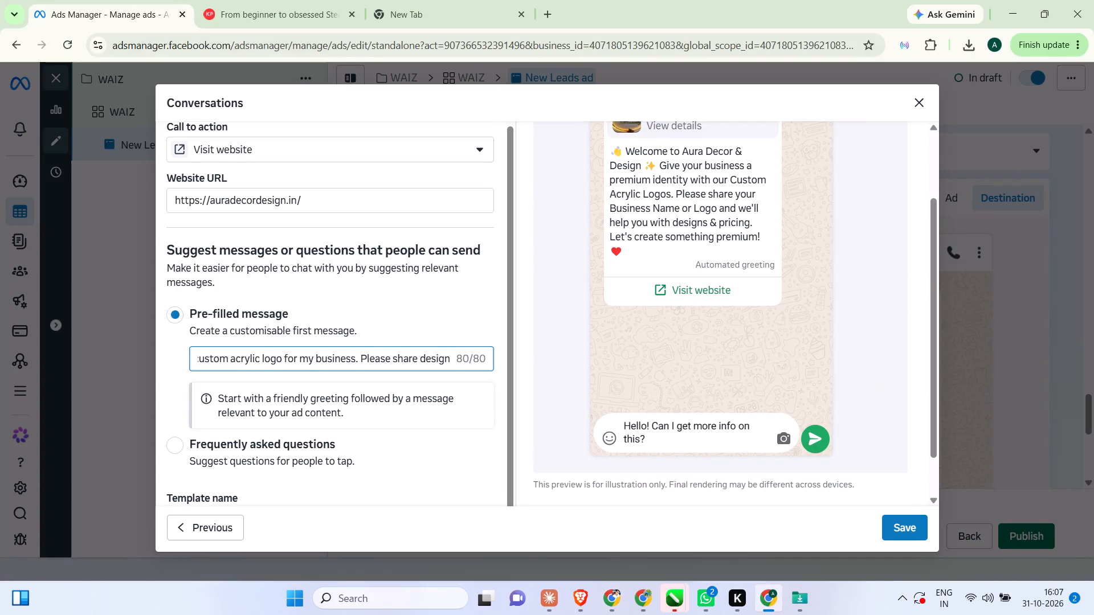
pyautogui.scroll(17, 417, 315)
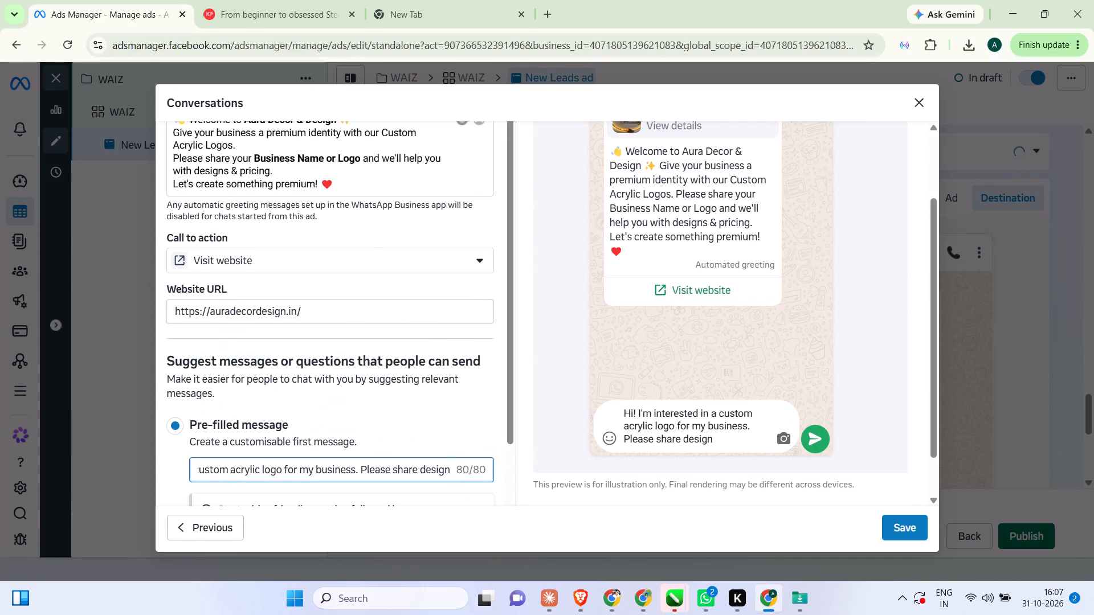
pyautogui.scroll(10, 417, 313)
pyautogui.scroll(4, 468, 256)
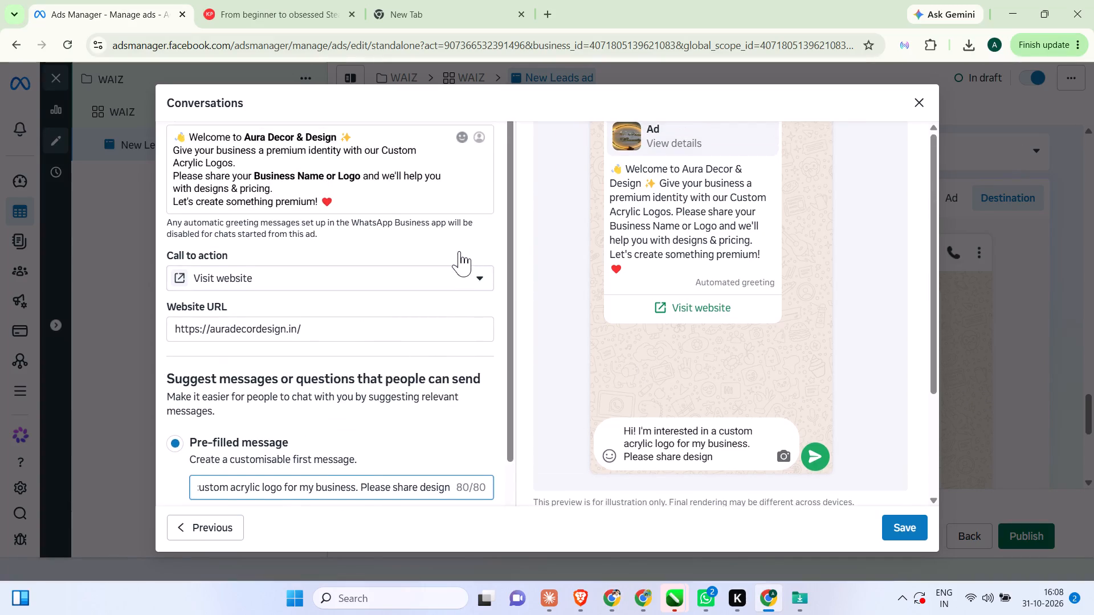
pyautogui.scroll(1, 459, 239)
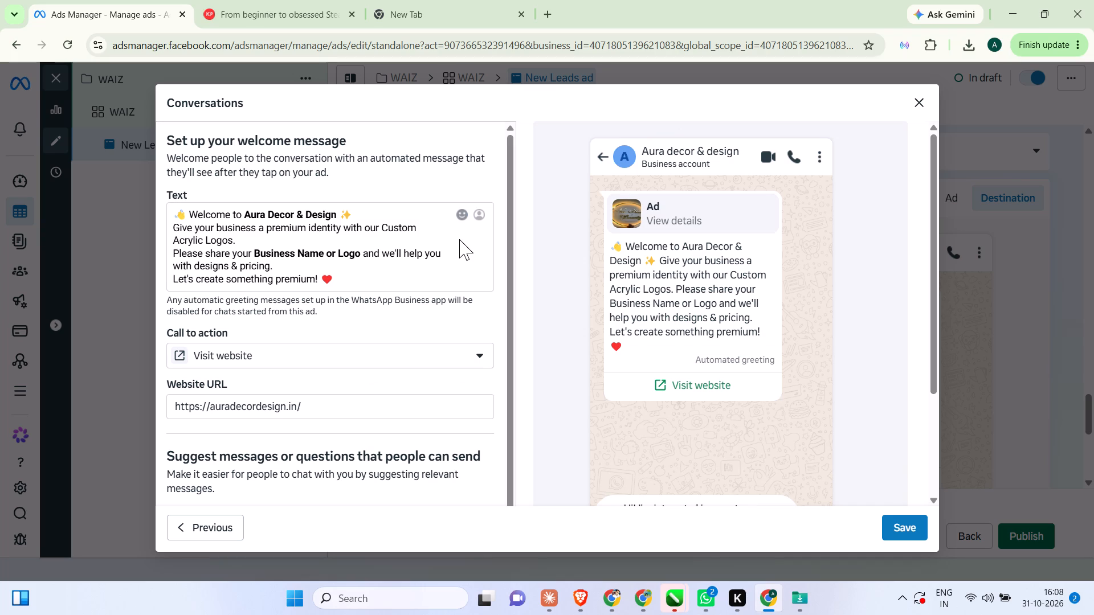
pyautogui.scroll(-8, 461, 263)
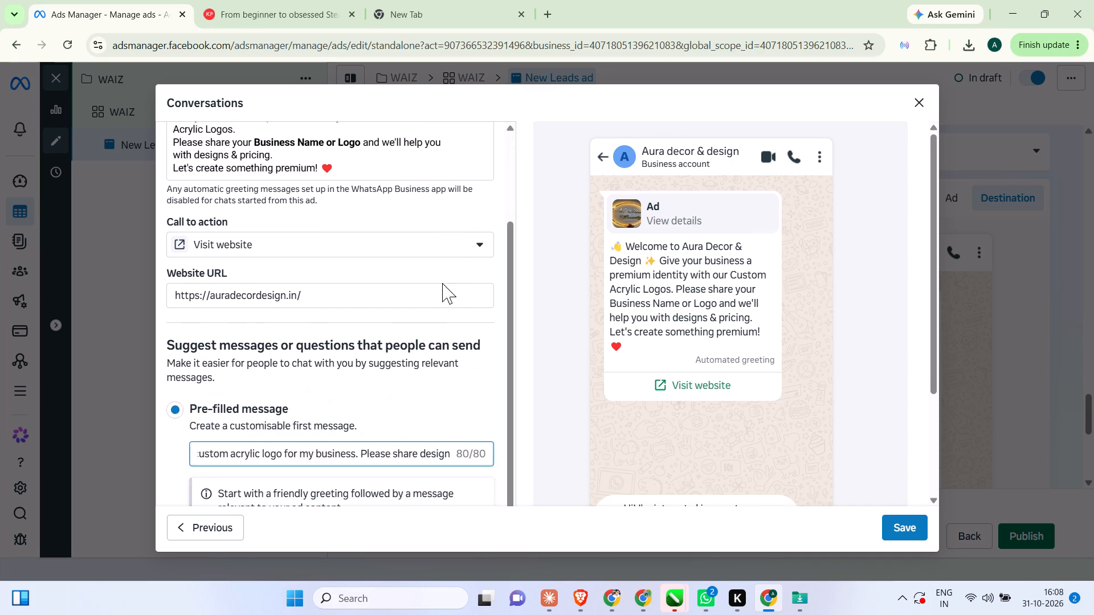
pyautogui.scroll(-11, 442, 283)
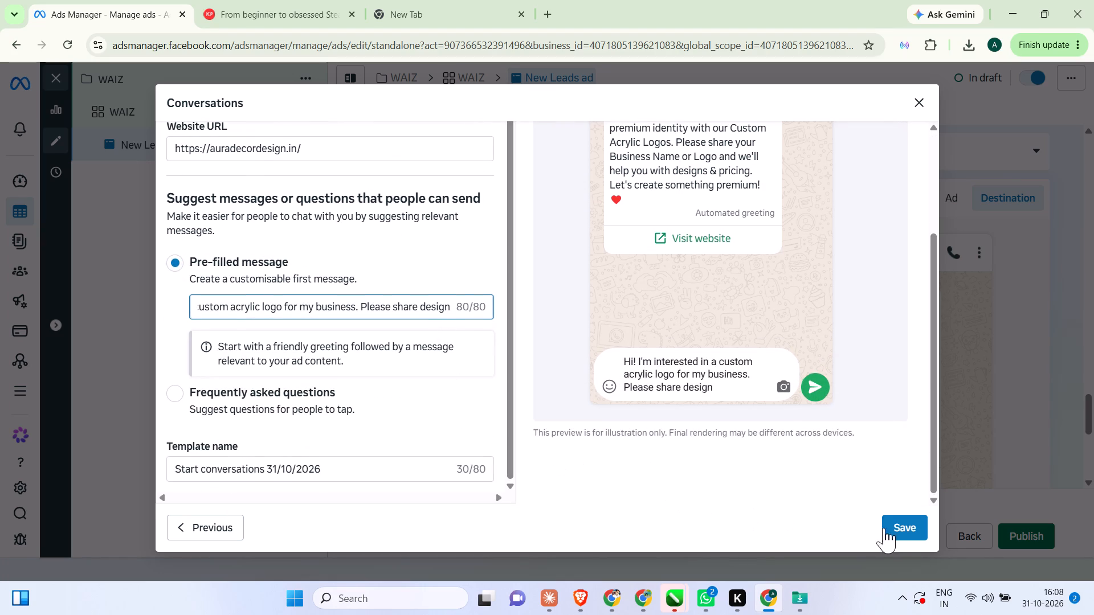
pyautogui.click(901, 528)
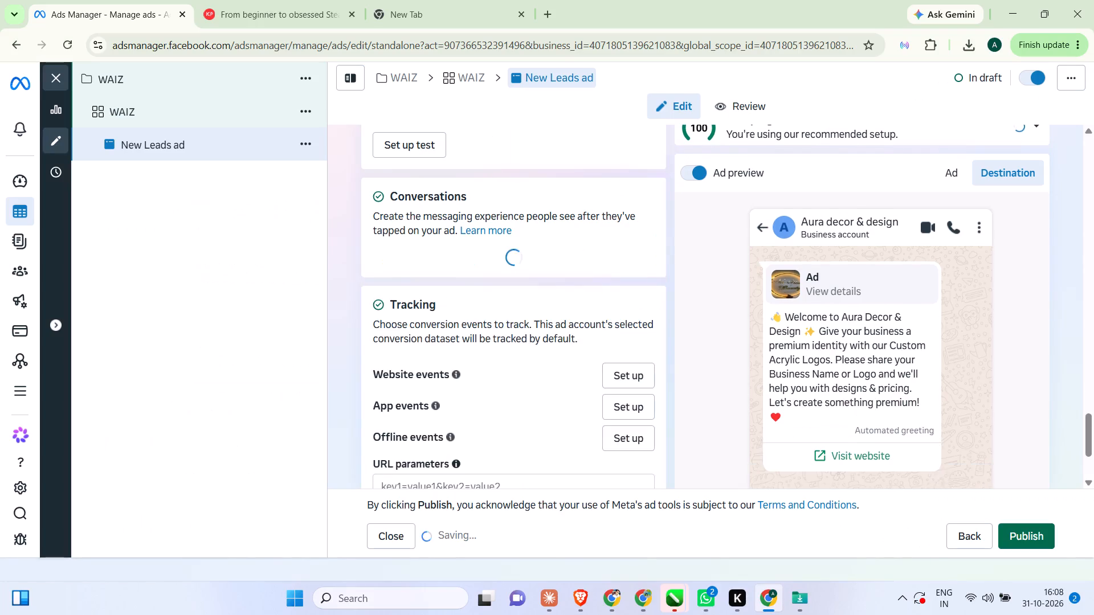
# Set the WAIZ campaign's daily budget to ₹100.
pyautogui.scroll(-20, 575, 331)
pyautogui.scroll(3, 568, 308)
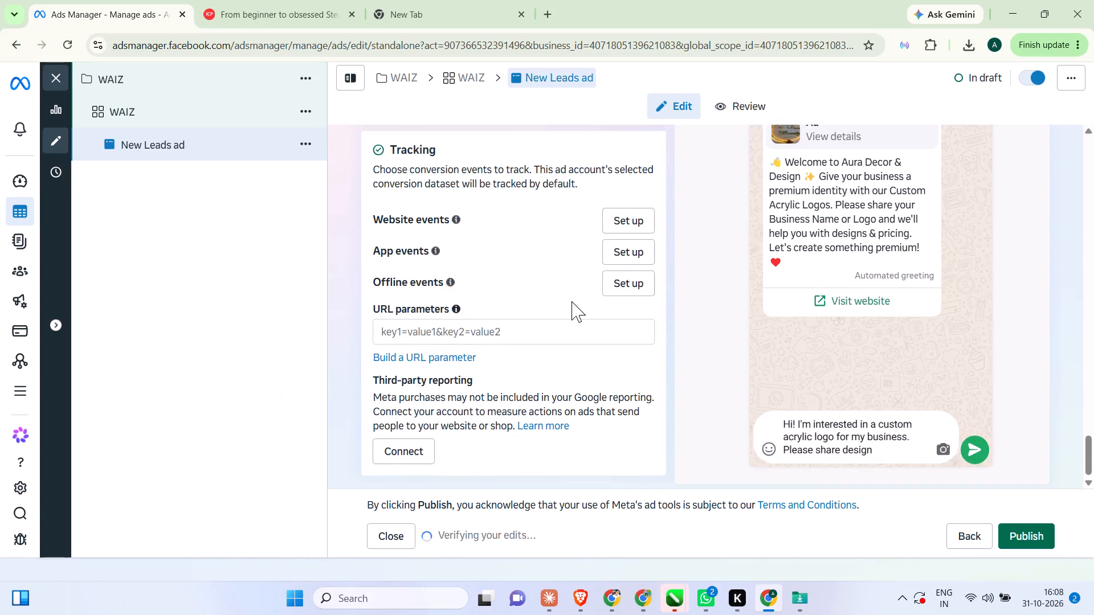
pyautogui.scroll(5, 572, 301)
pyautogui.scroll(20, 570, 296)
pyautogui.scroll(12, 570, 296)
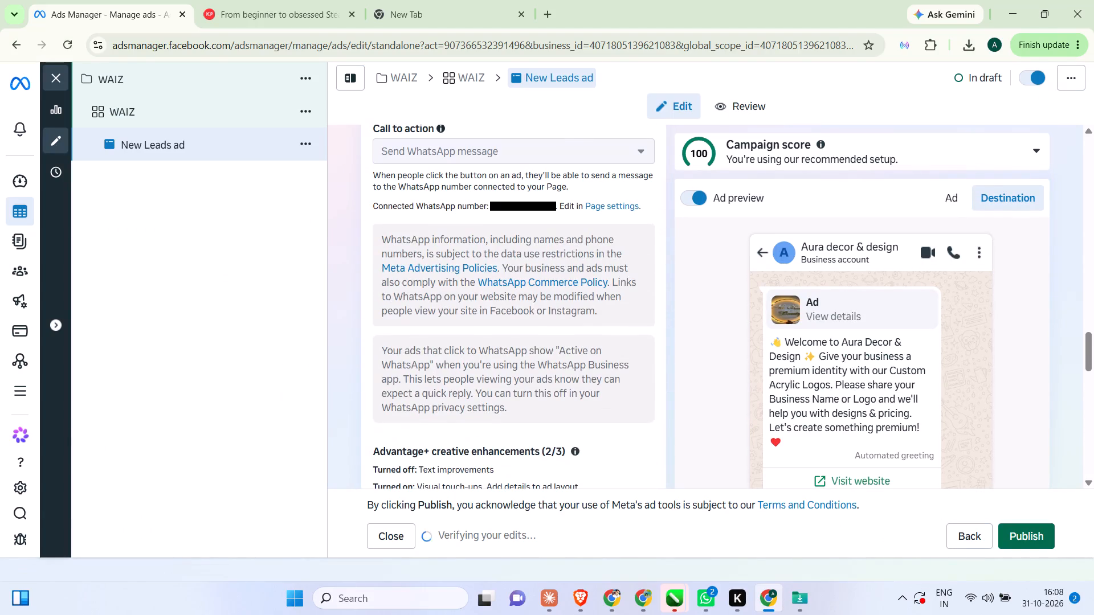
pyautogui.click(209, 80)
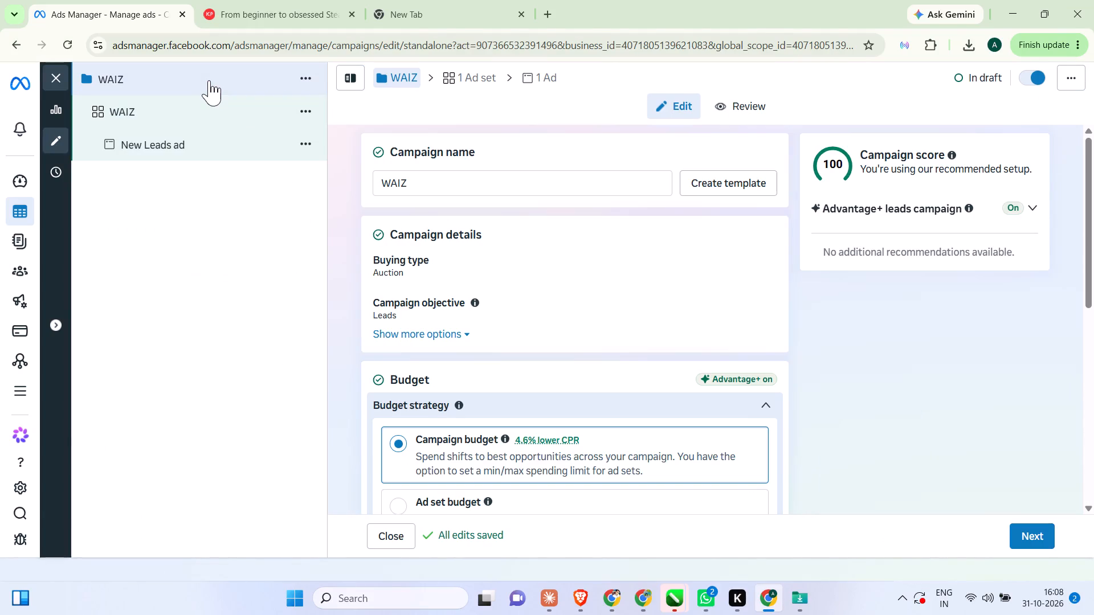
pyautogui.scroll(-12, 466, 326)
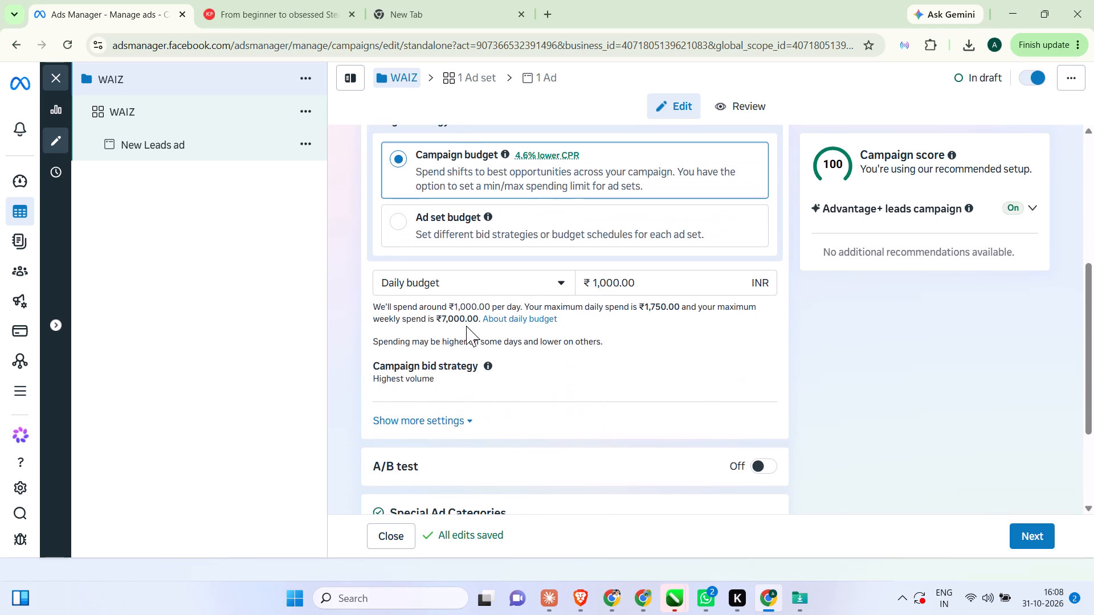
pyautogui.moveTo(638, 280); pyautogui.dragTo(558, 280)
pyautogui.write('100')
pyautogui.click(662, 346)
pyautogui.scroll(-2, 662, 346)
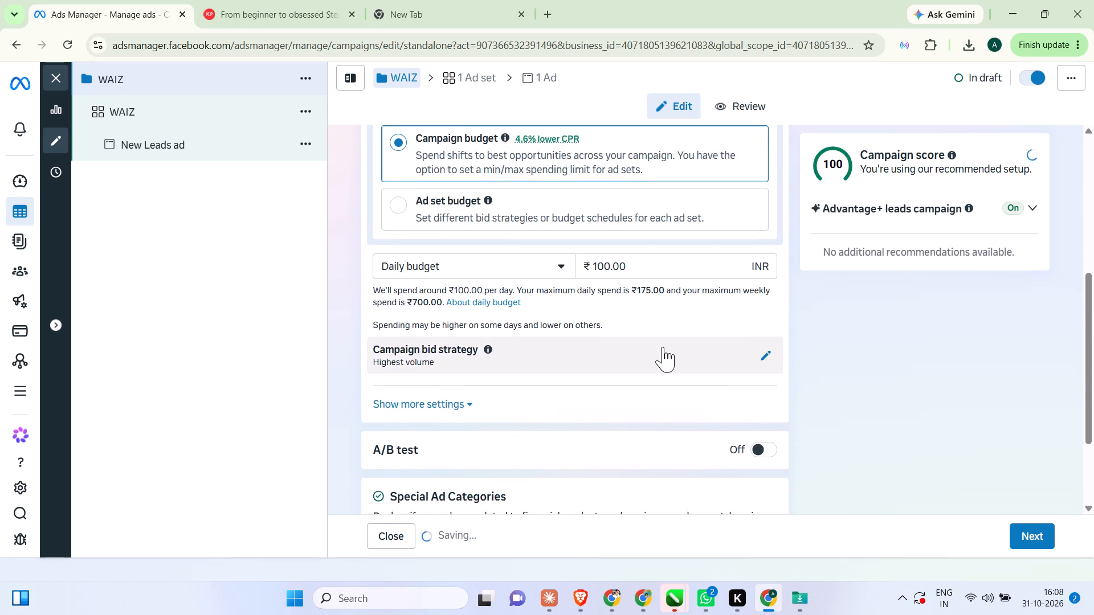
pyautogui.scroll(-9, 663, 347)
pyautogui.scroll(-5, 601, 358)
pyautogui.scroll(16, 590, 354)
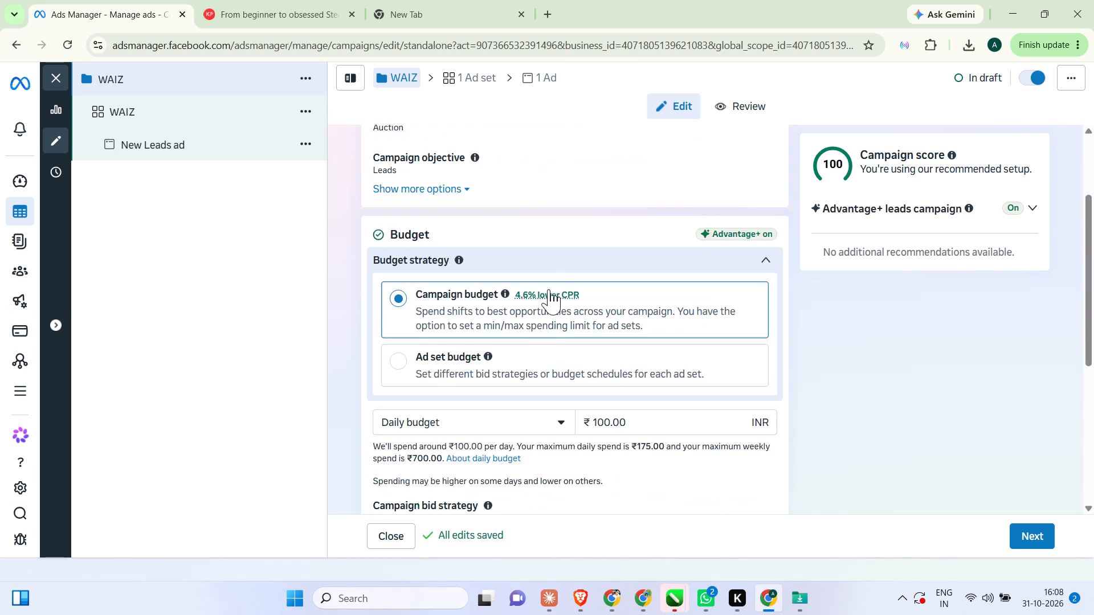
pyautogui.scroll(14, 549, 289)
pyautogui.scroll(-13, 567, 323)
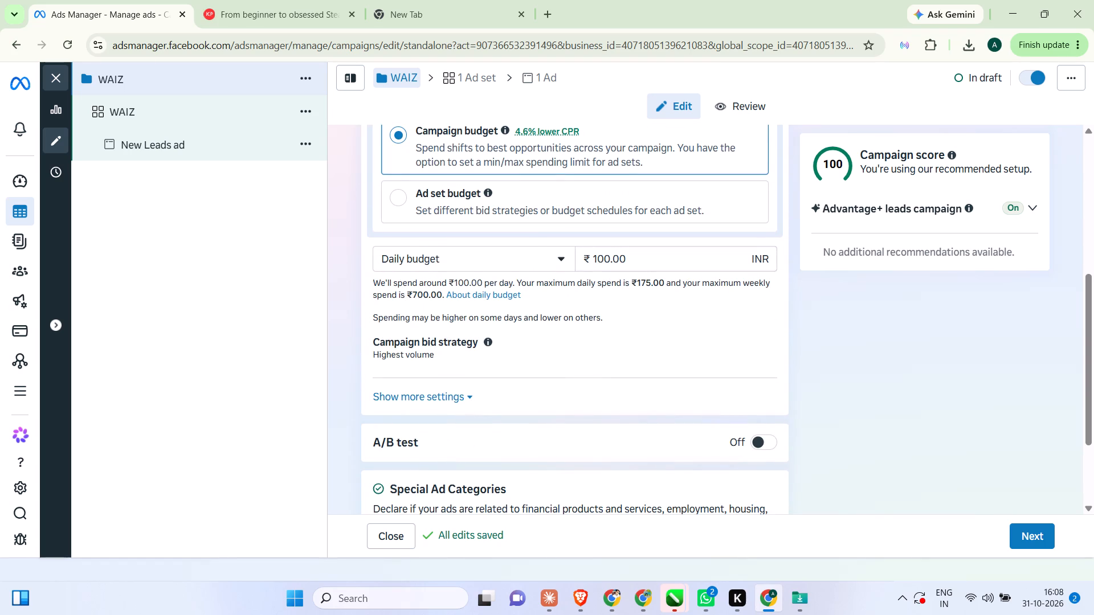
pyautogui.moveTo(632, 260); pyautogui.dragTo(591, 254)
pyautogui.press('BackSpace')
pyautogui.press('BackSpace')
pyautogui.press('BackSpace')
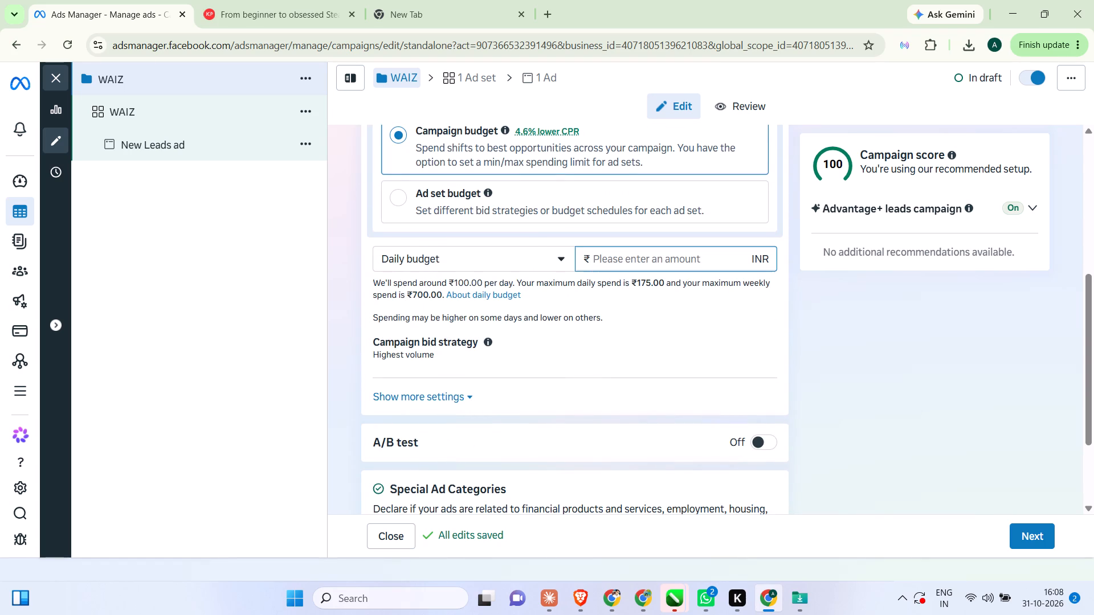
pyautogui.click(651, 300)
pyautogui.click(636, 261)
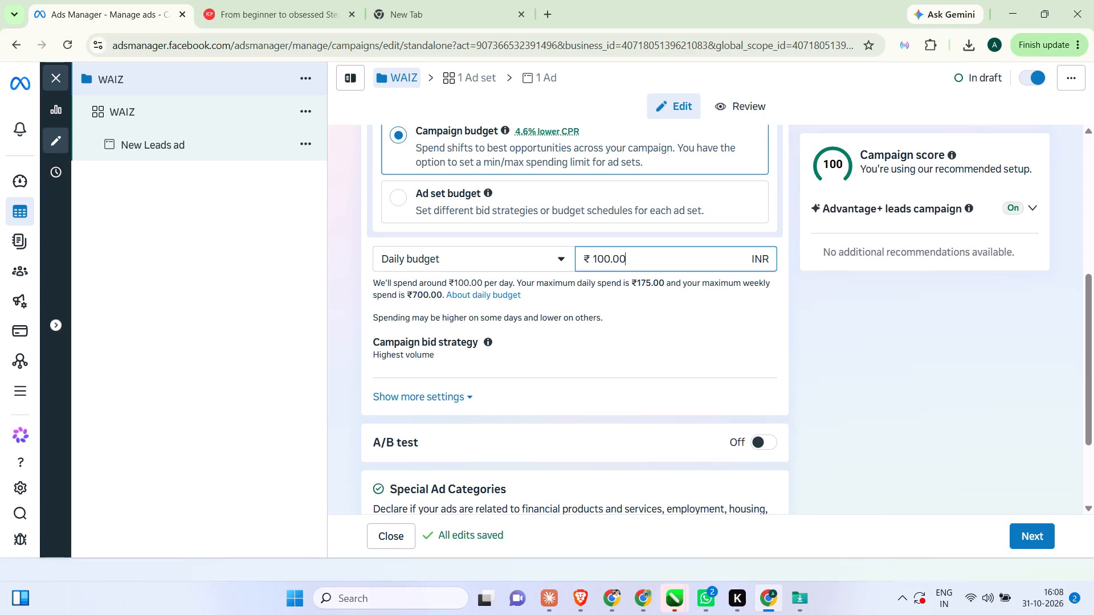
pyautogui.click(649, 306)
# Proceed past the campaign and ad set to the New Leads ad and review its identity, creative, conversation template and tracking settings.
pyautogui.scroll(-4, 649, 306)
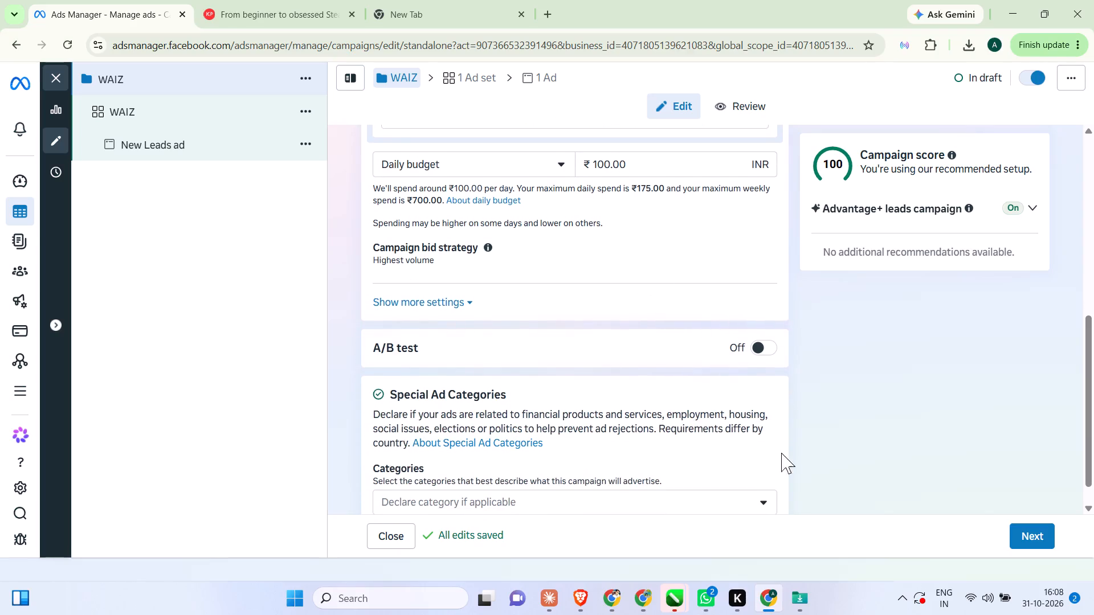
pyautogui.click(1014, 529)
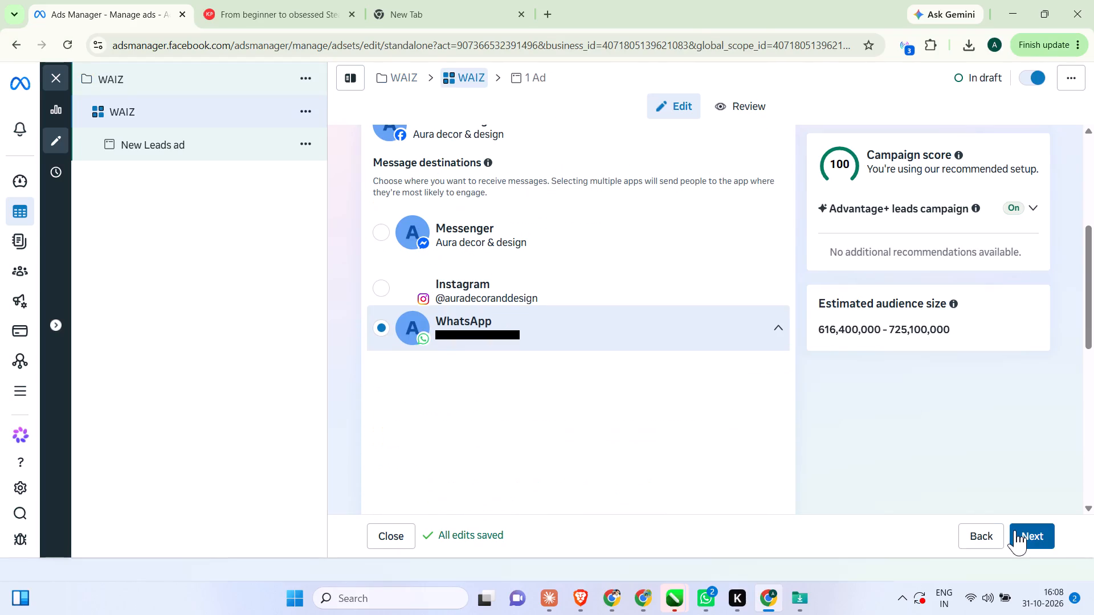
pyautogui.click(1026, 541)
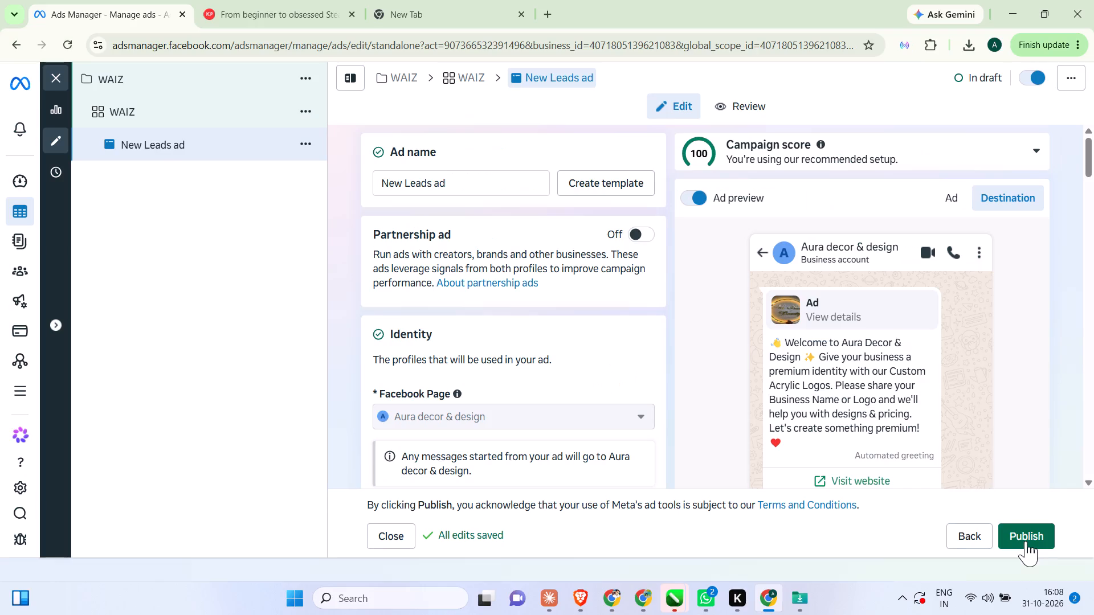
pyautogui.scroll(-6, 945, 461)
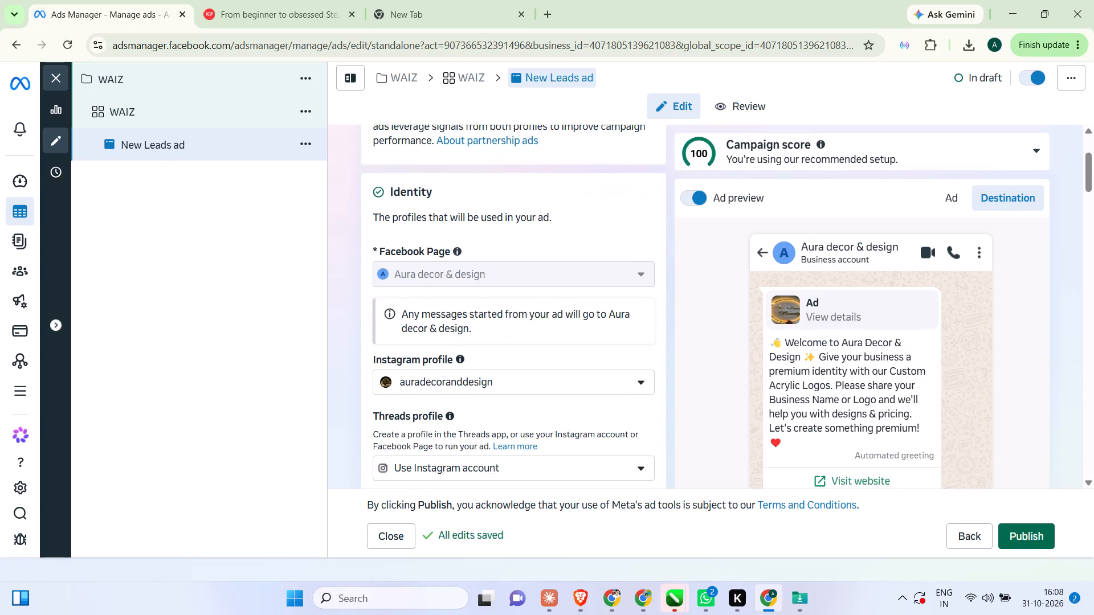
pyautogui.scroll(-8, 998, 440)
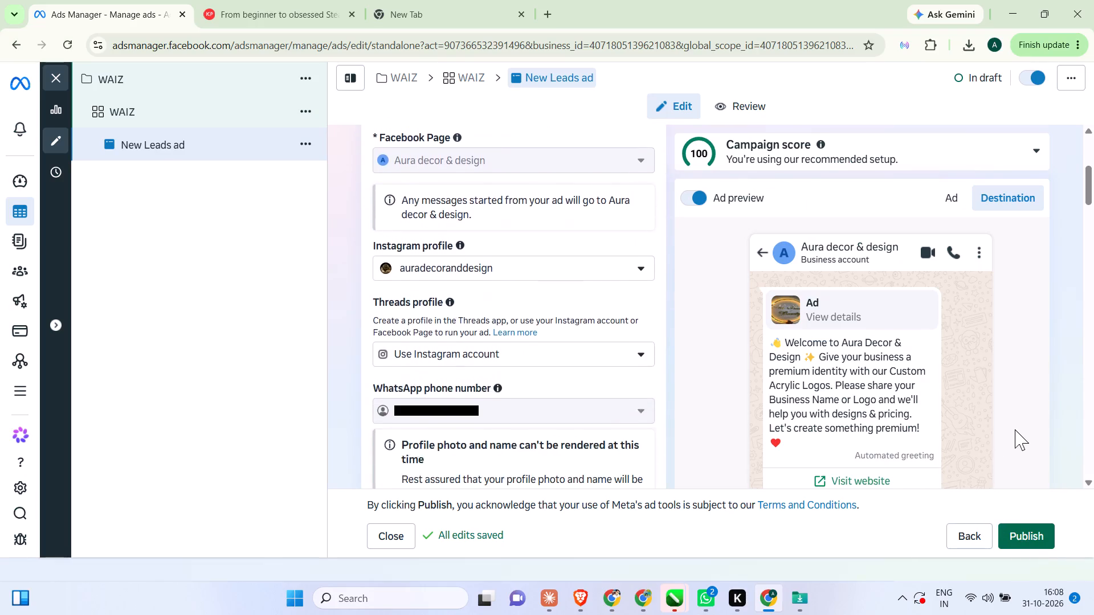
pyautogui.scroll(-20, 1015, 429)
pyautogui.scroll(-11, 1019, 425)
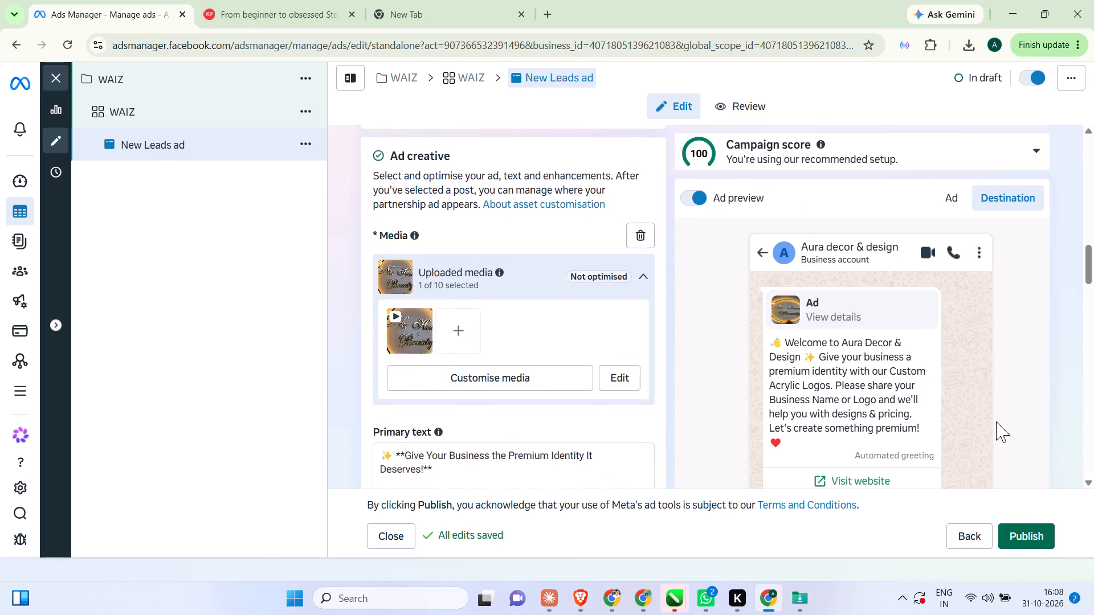
pyautogui.scroll(-20, 996, 421)
pyautogui.scroll(-12, 996, 421)
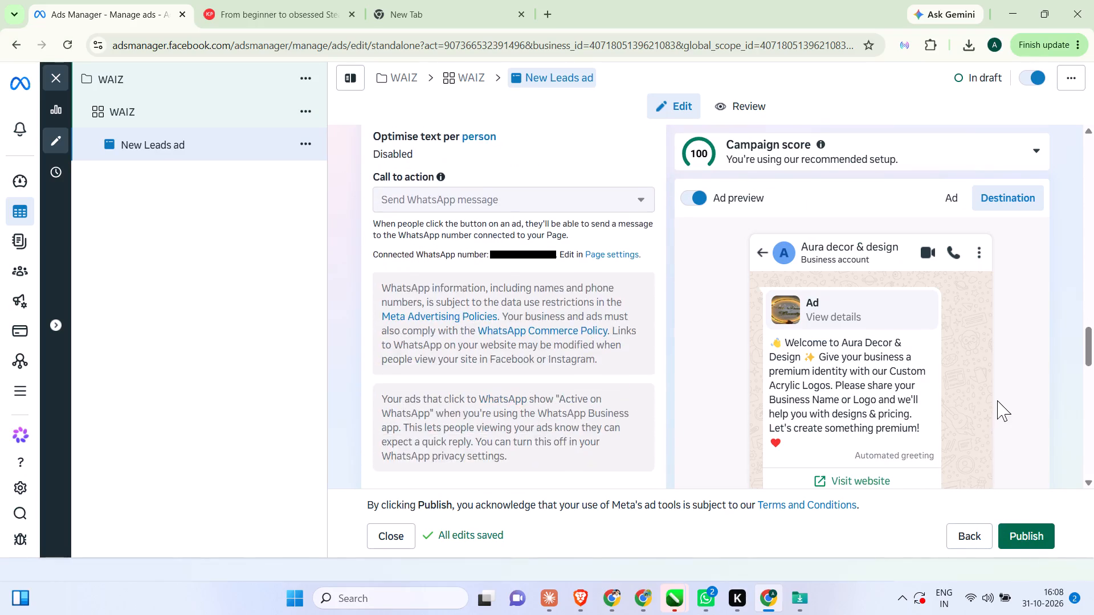
pyautogui.scroll(-20, 997, 400)
pyautogui.scroll(-6, 1001, 398)
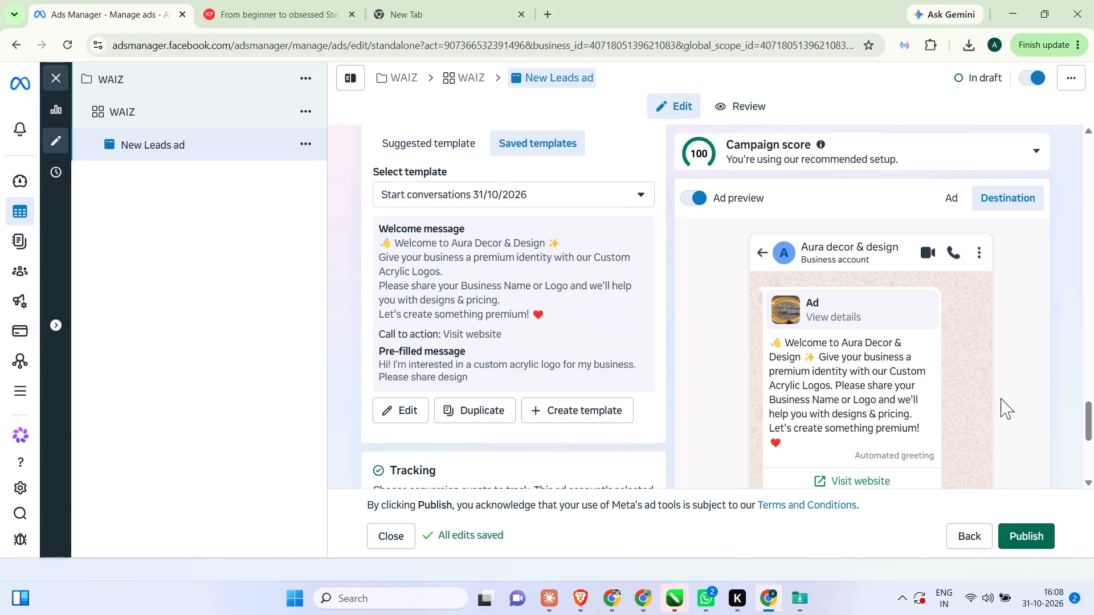
pyautogui.scroll(-17, 1001, 398)
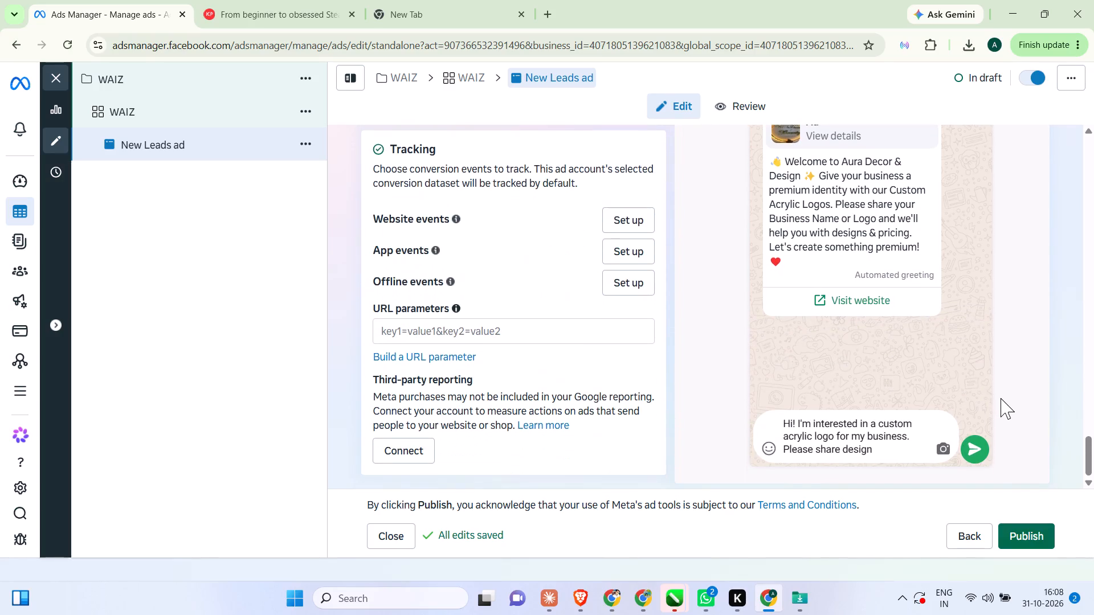
pyautogui.scroll(-4, 1001, 398)
# Publish the WAIZ campaign with its ad set and New Leads ad.
pyautogui.click(1024, 534)
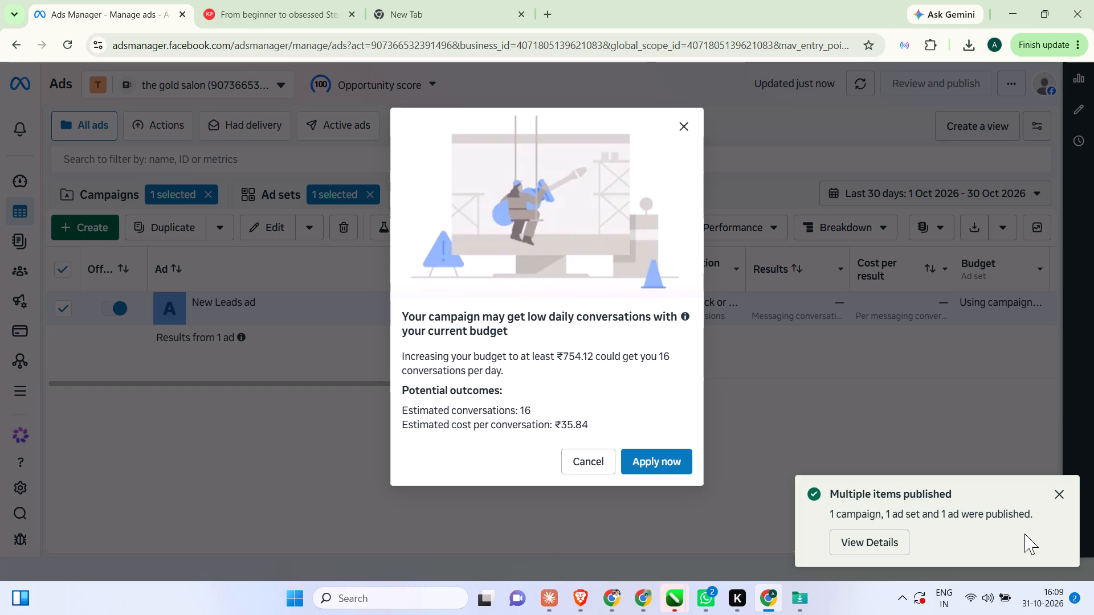
# Decline the suggested campaign budget increase.
pyautogui.click(602, 457)
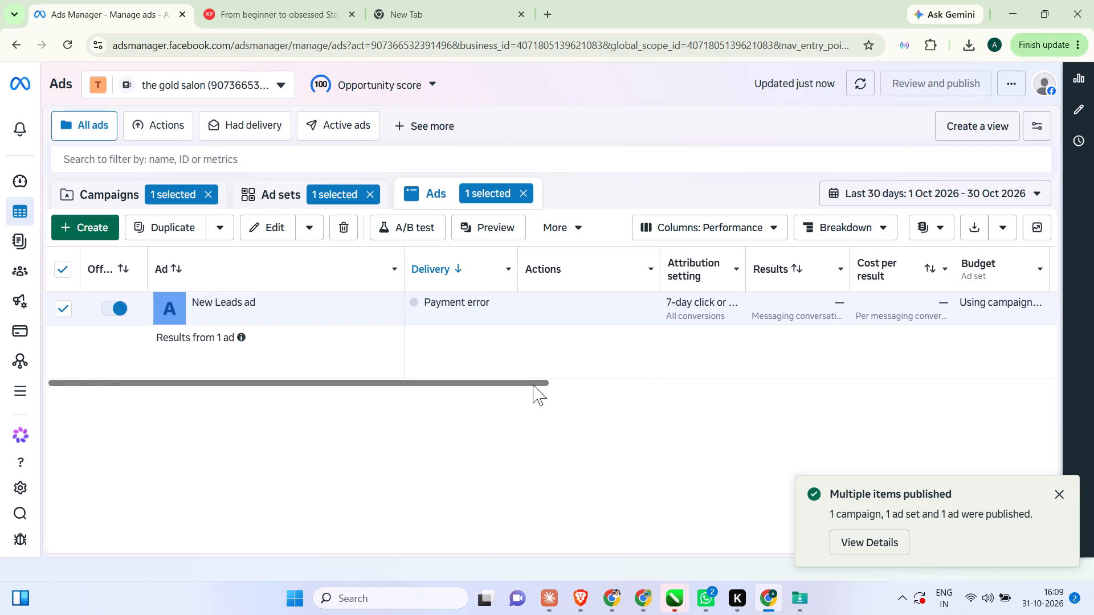
# Examine the New Leads ad's delivery and performance columns and the list of available ad accounts.
pyautogui.moveTo(528, 382); pyautogui.dragTo(656, 384)
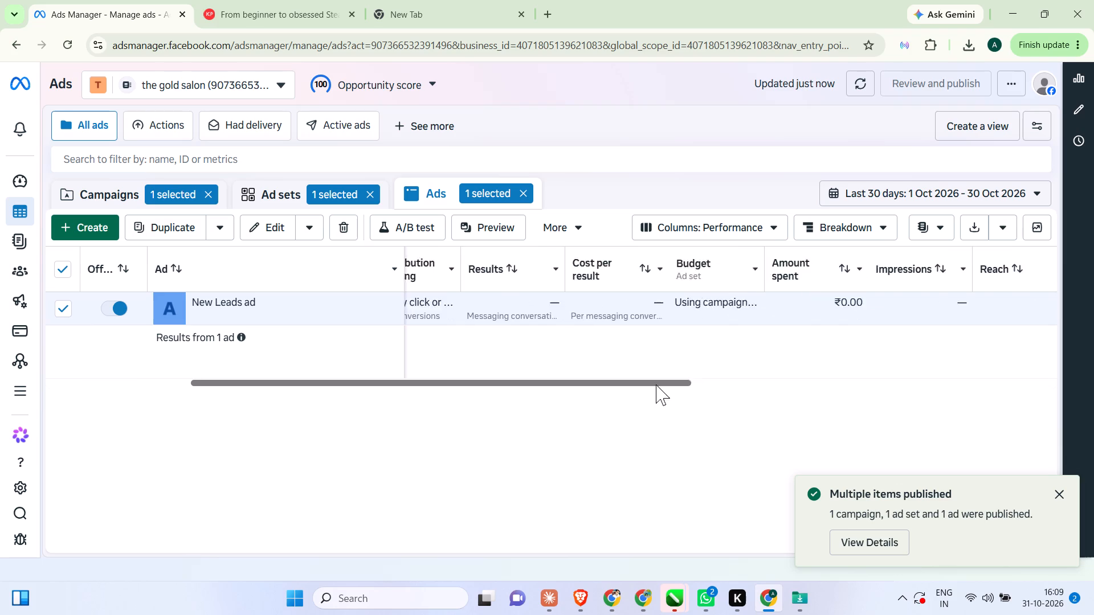
pyautogui.moveTo(656, 384); pyautogui.dragTo(385, 372)
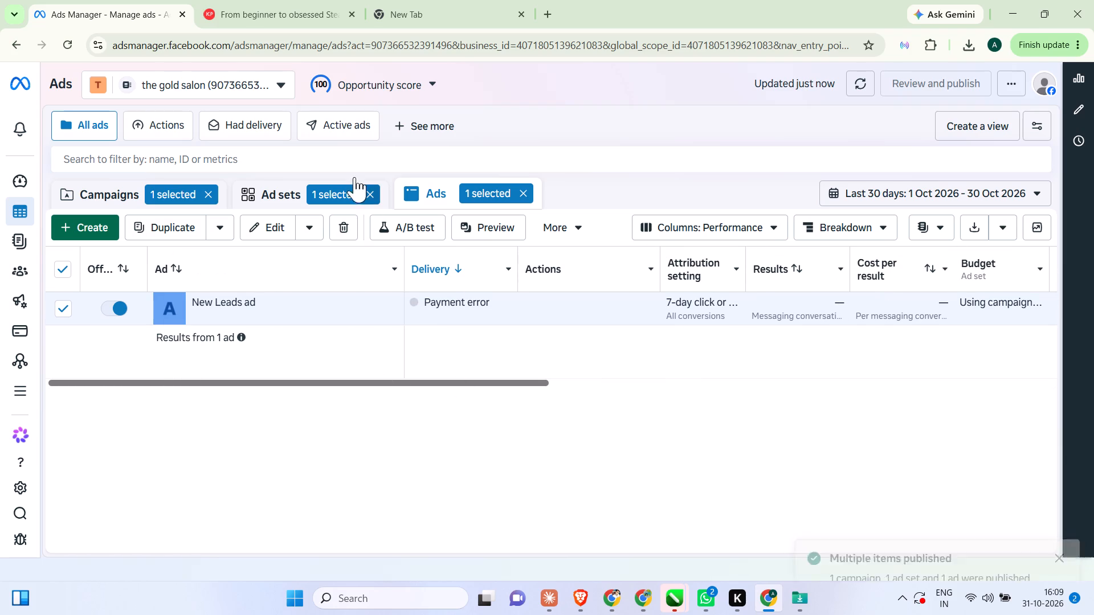
pyautogui.click(280, 83)
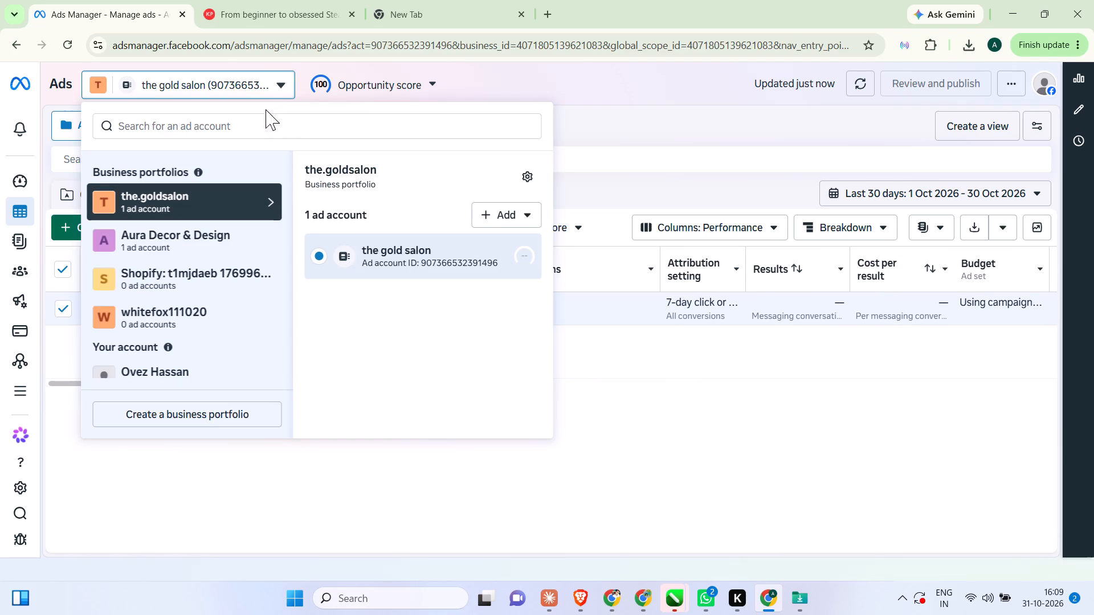
pyautogui.click(607, 379)
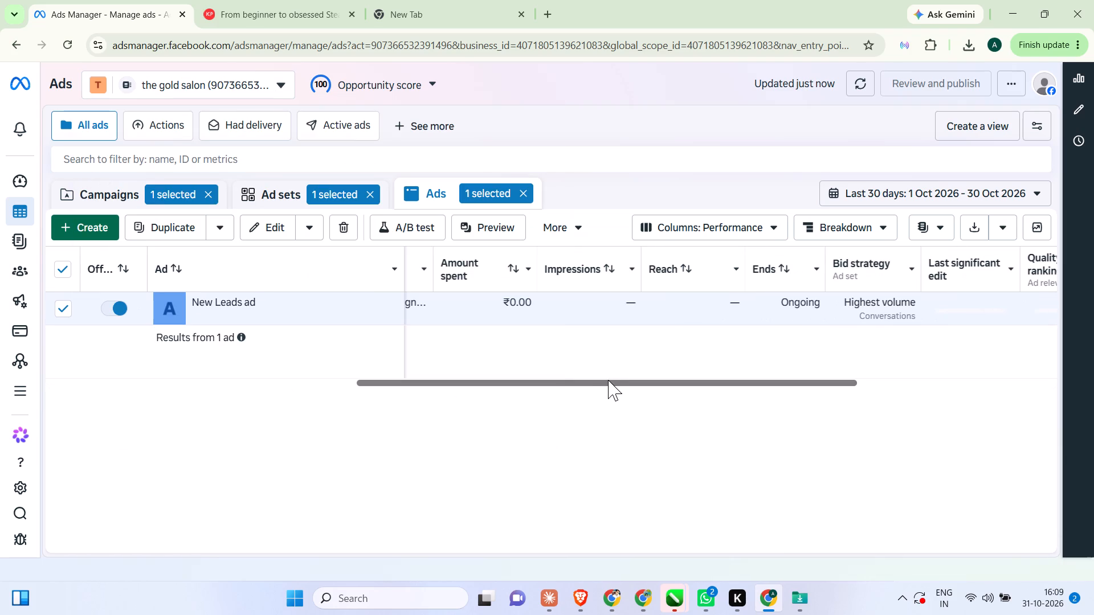
pyautogui.moveTo(601, 385); pyautogui.dragTo(165, 389)
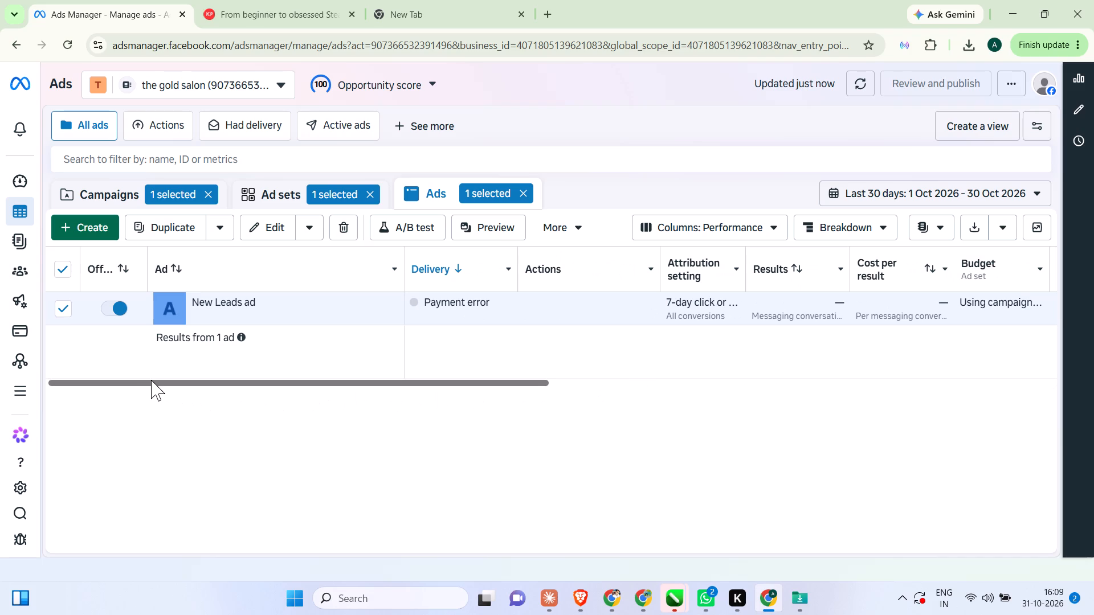
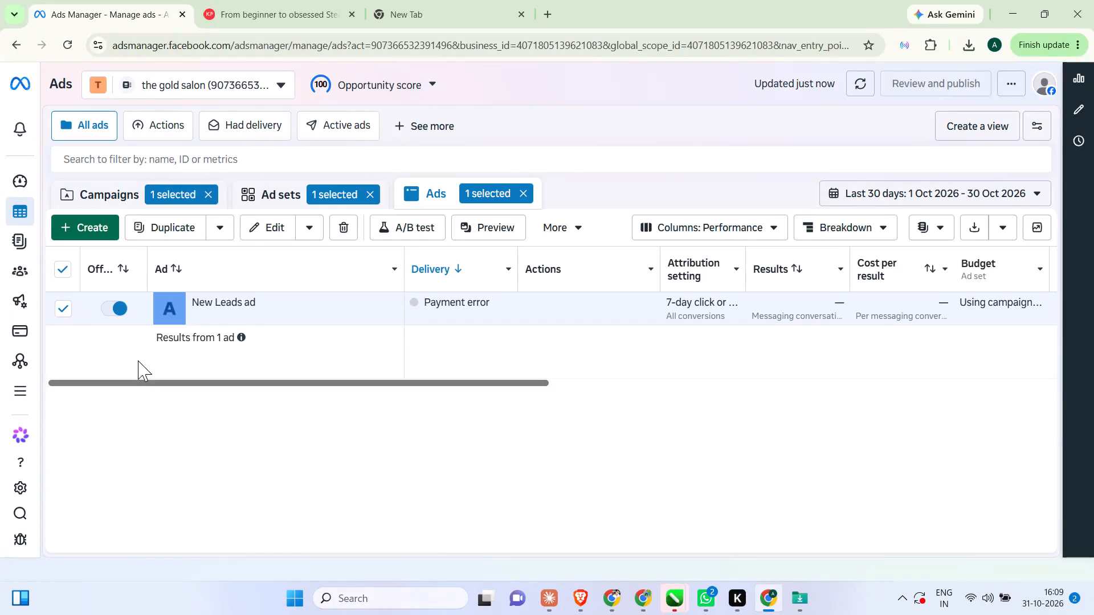
# Open the New Leads ad for editing, examine its identity, ad setup and destination settings, and close the editor.
pyautogui.click(258, 315)
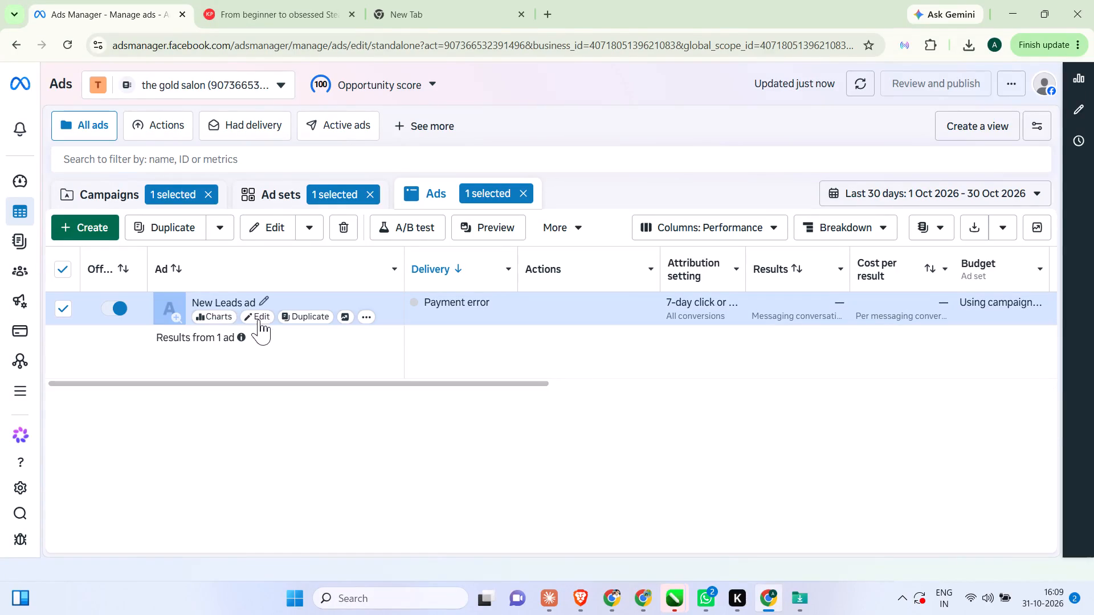
pyautogui.scroll(-2, 367, 311)
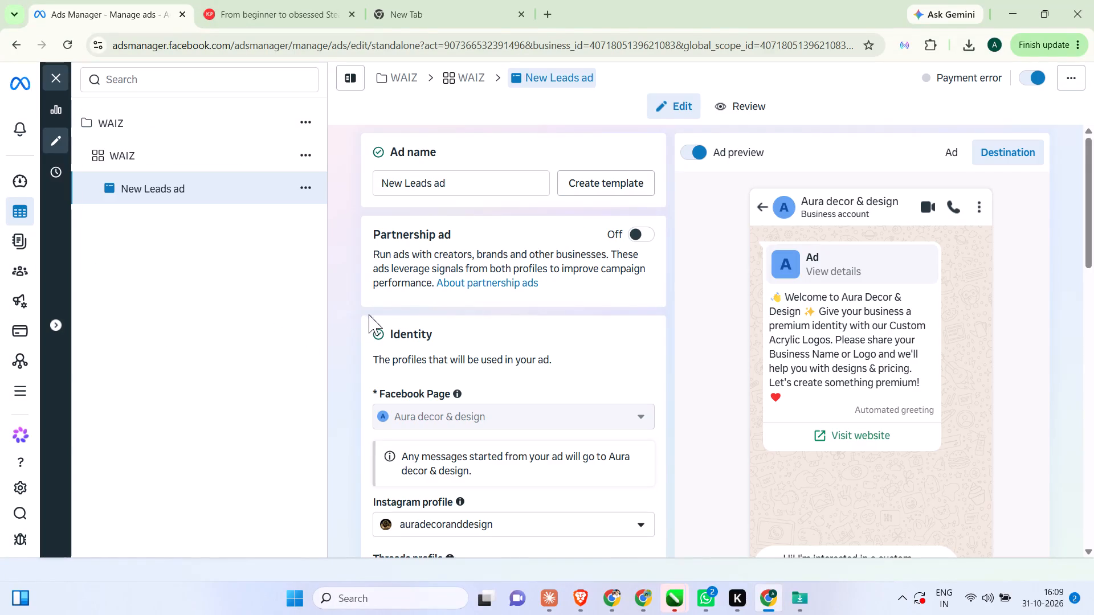
pyautogui.scroll(-2, 369, 314)
pyautogui.scroll(-5, 434, 430)
pyautogui.scroll(-2, 480, 456)
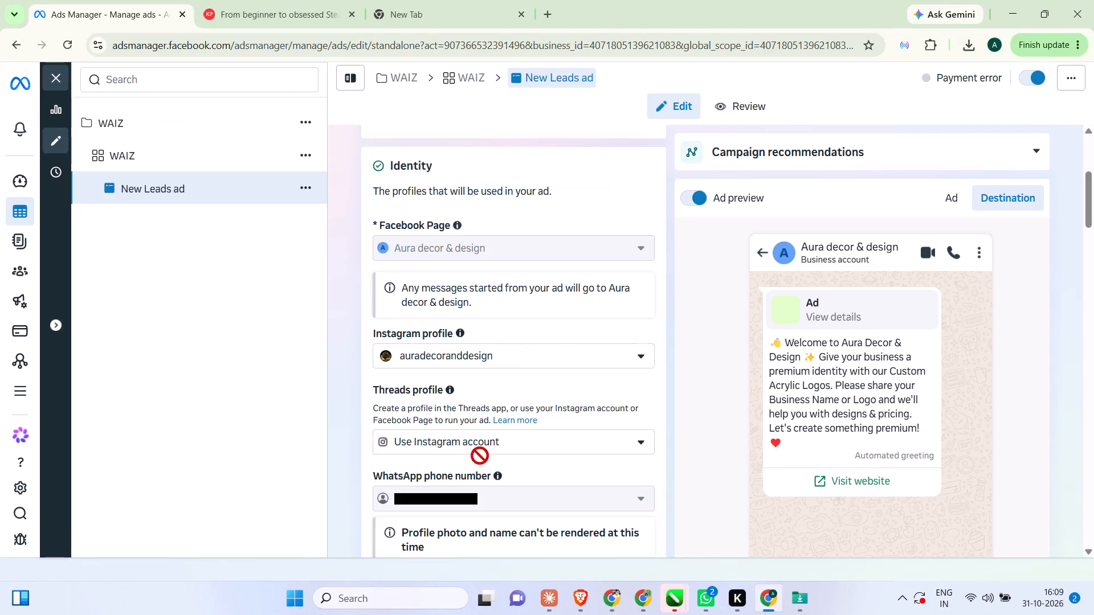
pyautogui.scroll(-16, 480, 456)
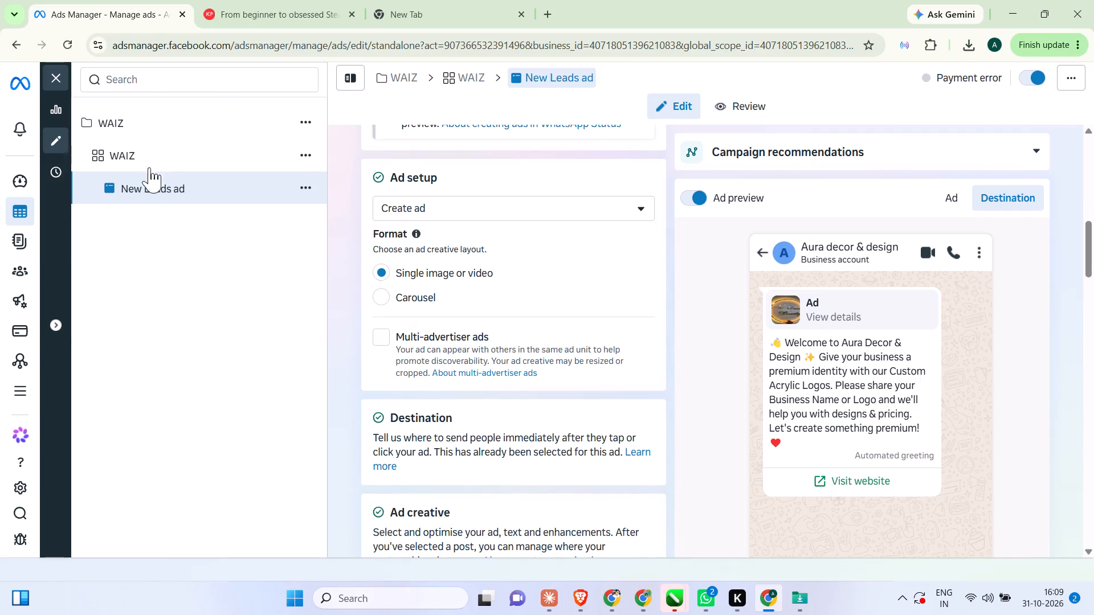
pyautogui.click(58, 75)
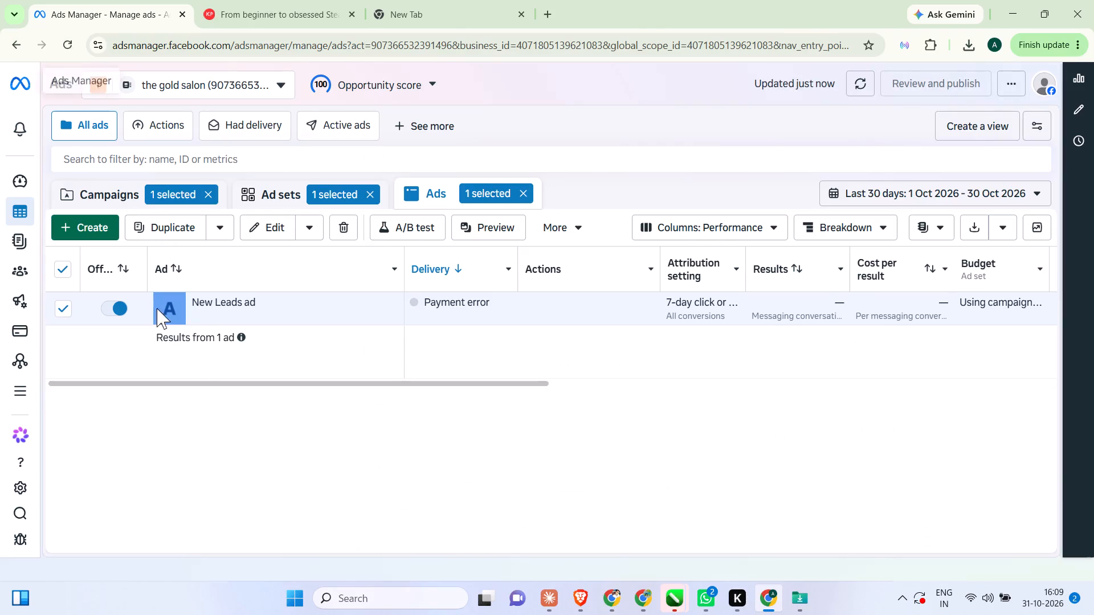
# In the gold salon account's billing and payments, add funds of ₹100.00 with UPI as payment method and proceed to payment.
pyautogui.click(25, 325)
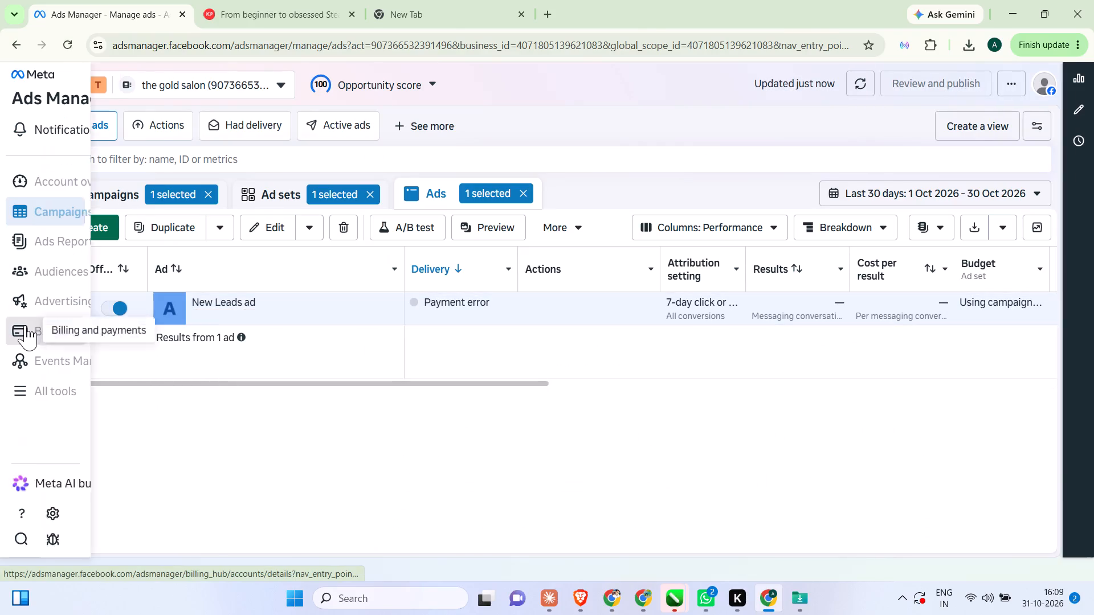
pyautogui.click(50, 332)
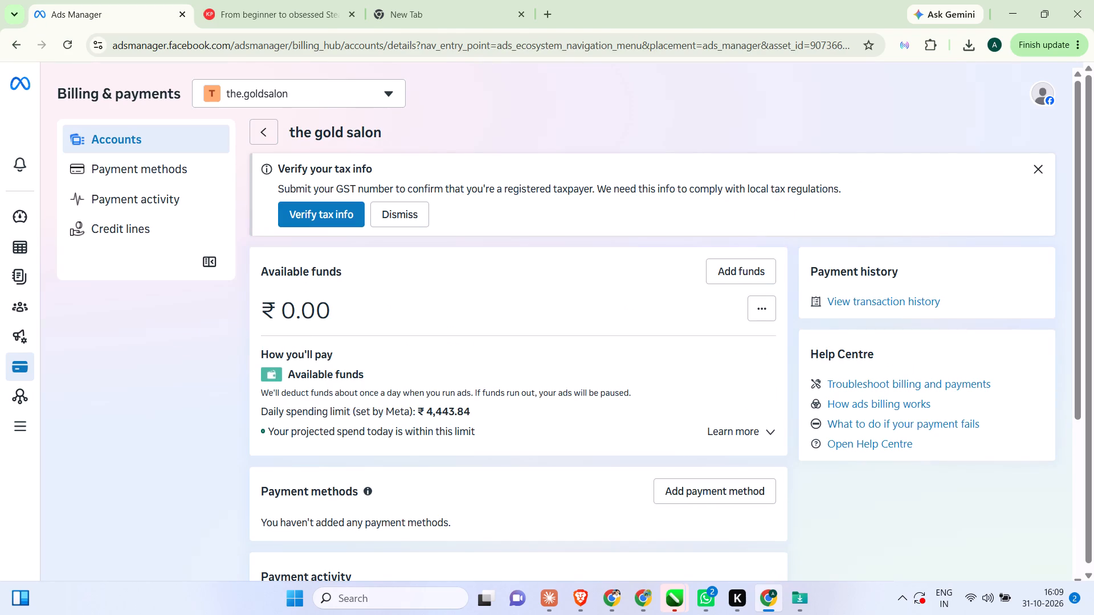
pyautogui.scroll(-3, 629, 325)
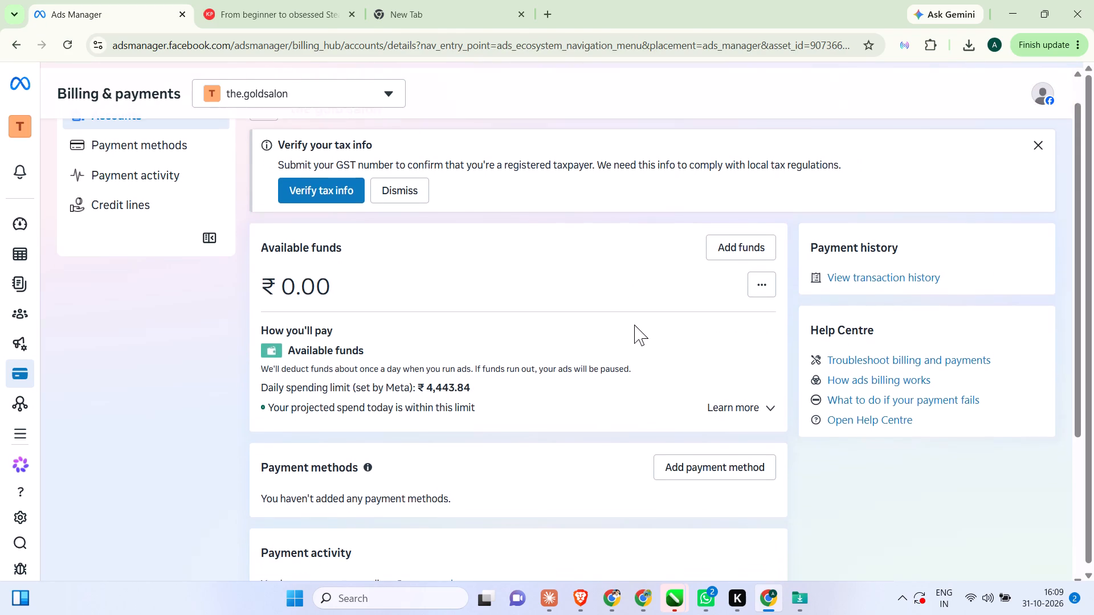
pyautogui.scroll(-11, 634, 325)
pyautogui.scroll(4, 646, 314)
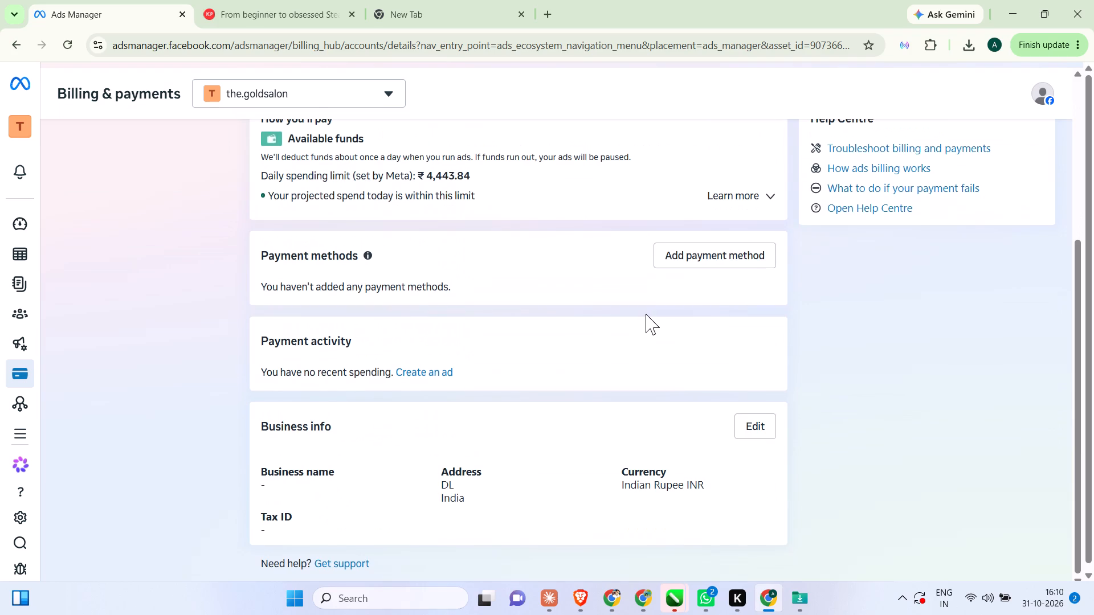
pyautogui.scroll(10, 646, 314)
pyautogui.click(716, 271)
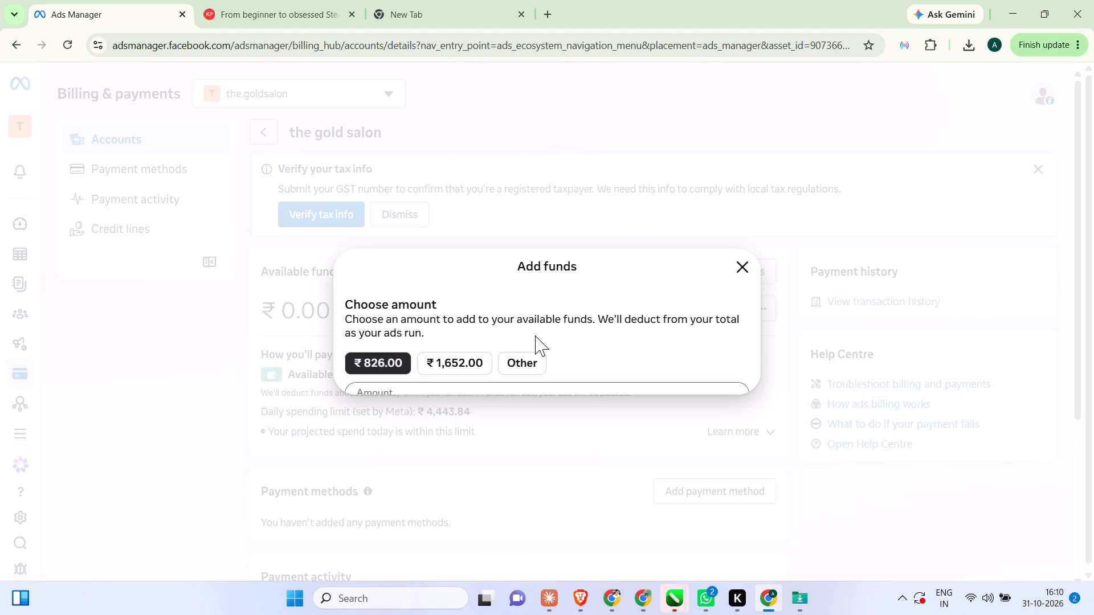
pyautogui.moveTo(428, 286); pyautogui.dragTo(344, 276)
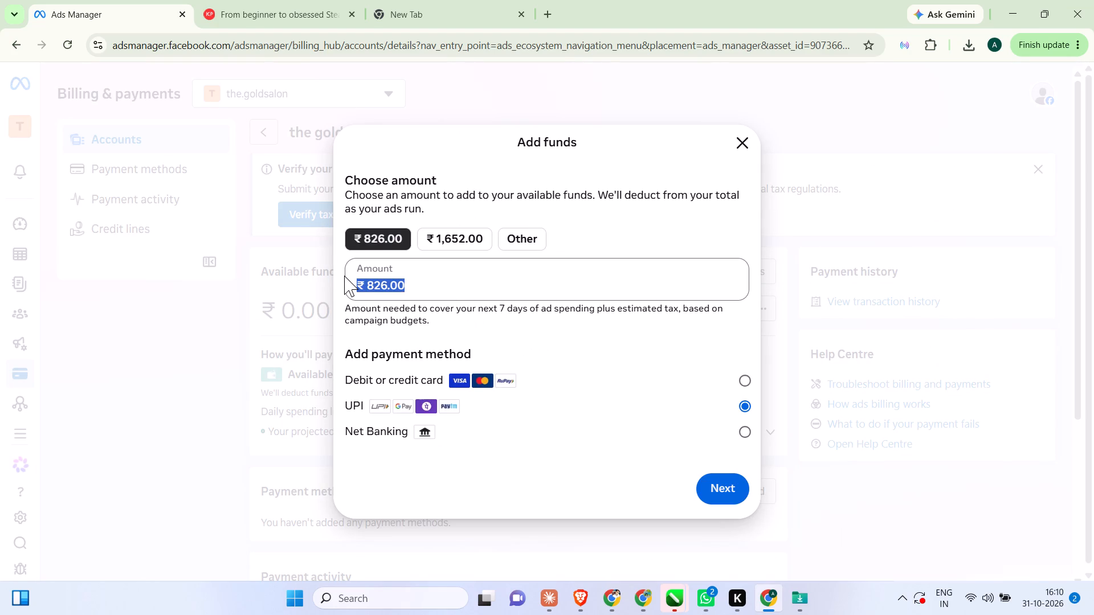
pyautogui.press('1')
pyautogui.write('00')
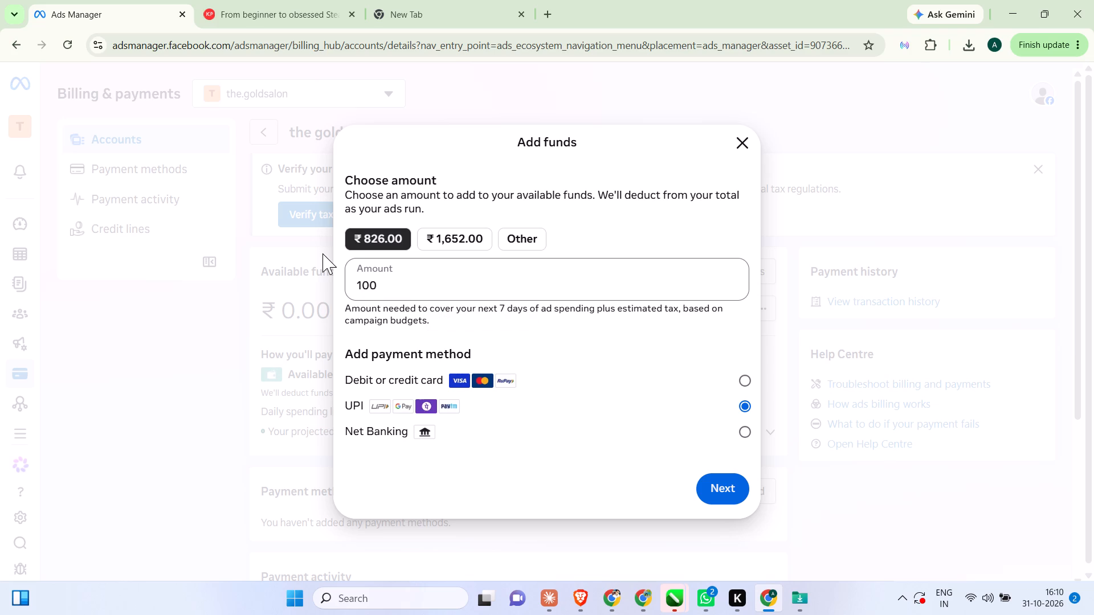
pyautogui.click(714, 490)
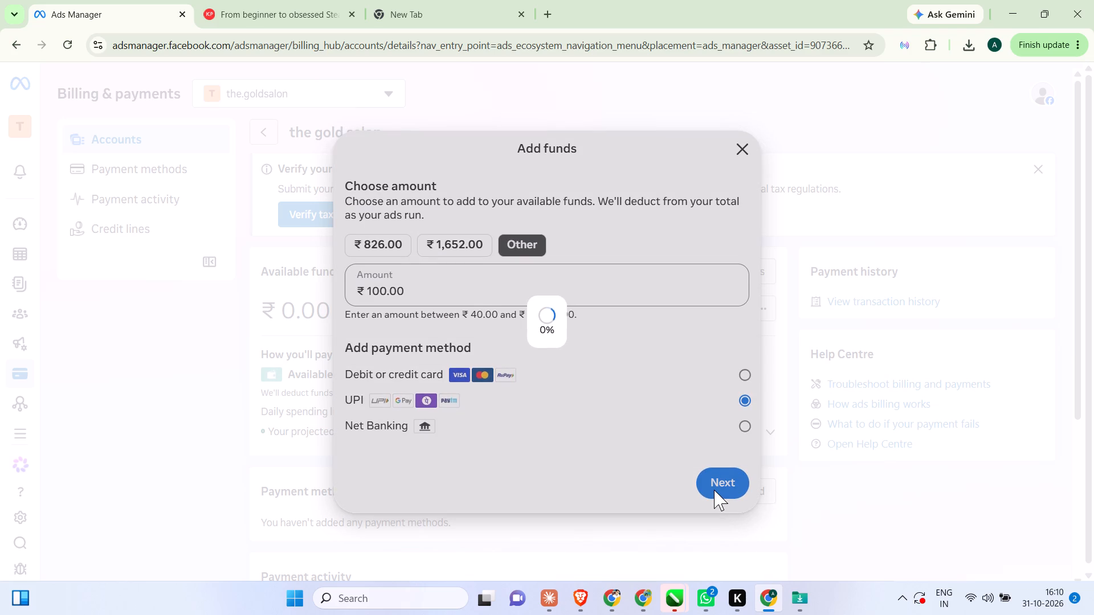